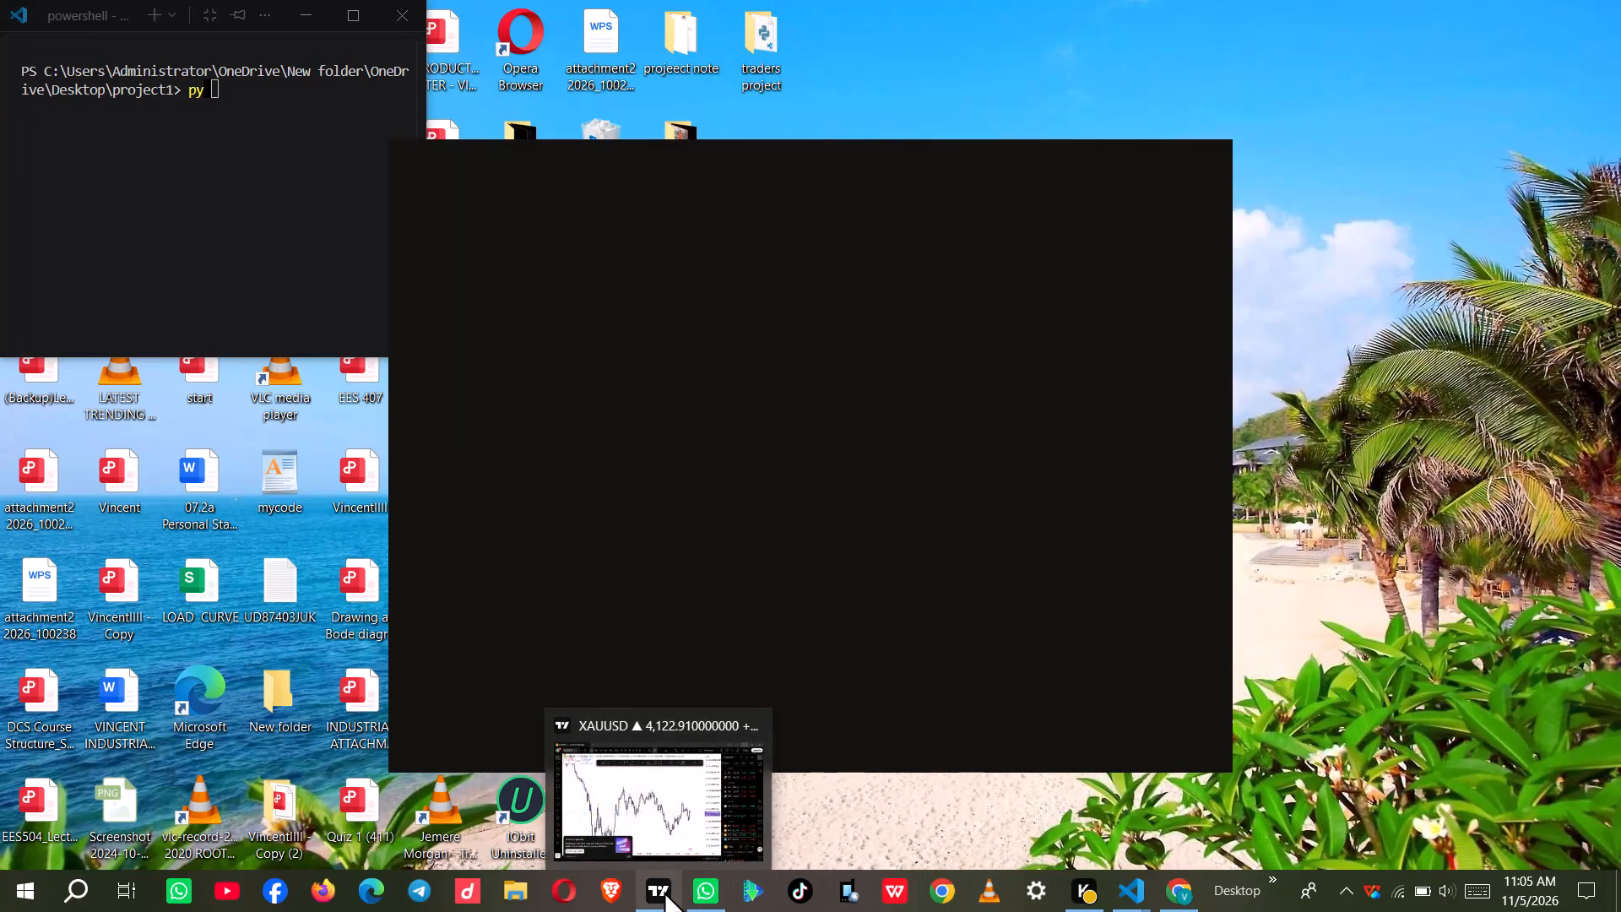
Switch to the XAUUSD chart in TradingView and set it to the 5-minute timeframe.
left_click(639, 803)
left_click_drag(1020, 650, 992, 625)
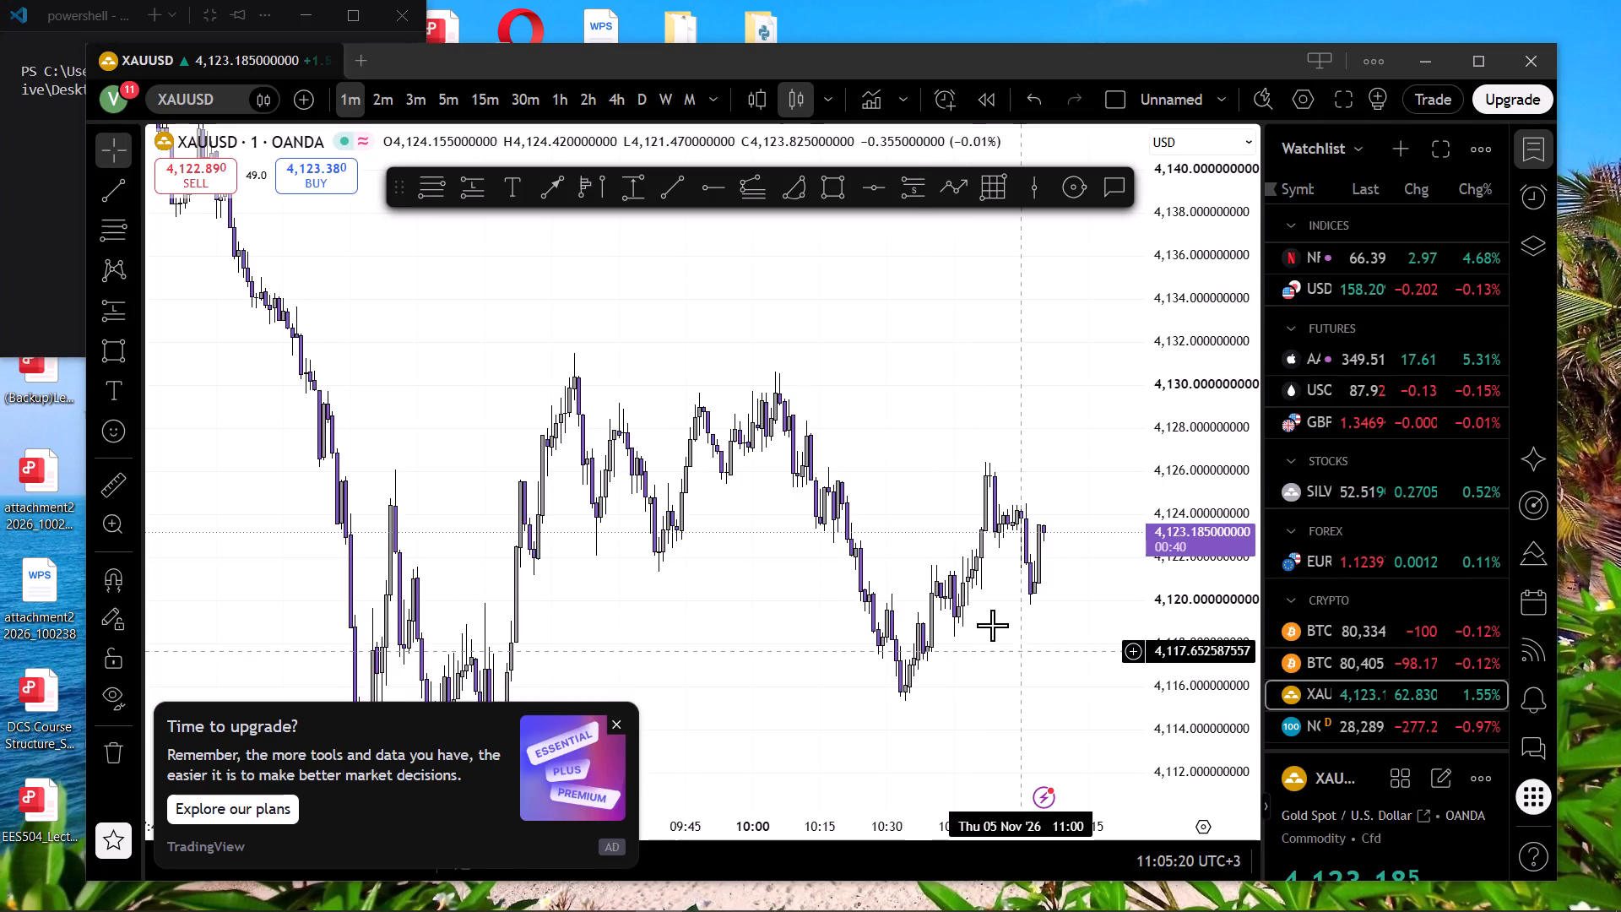
left_click_drag(992, 625, 917, 505)
scroll(917, 505, "down", 2)
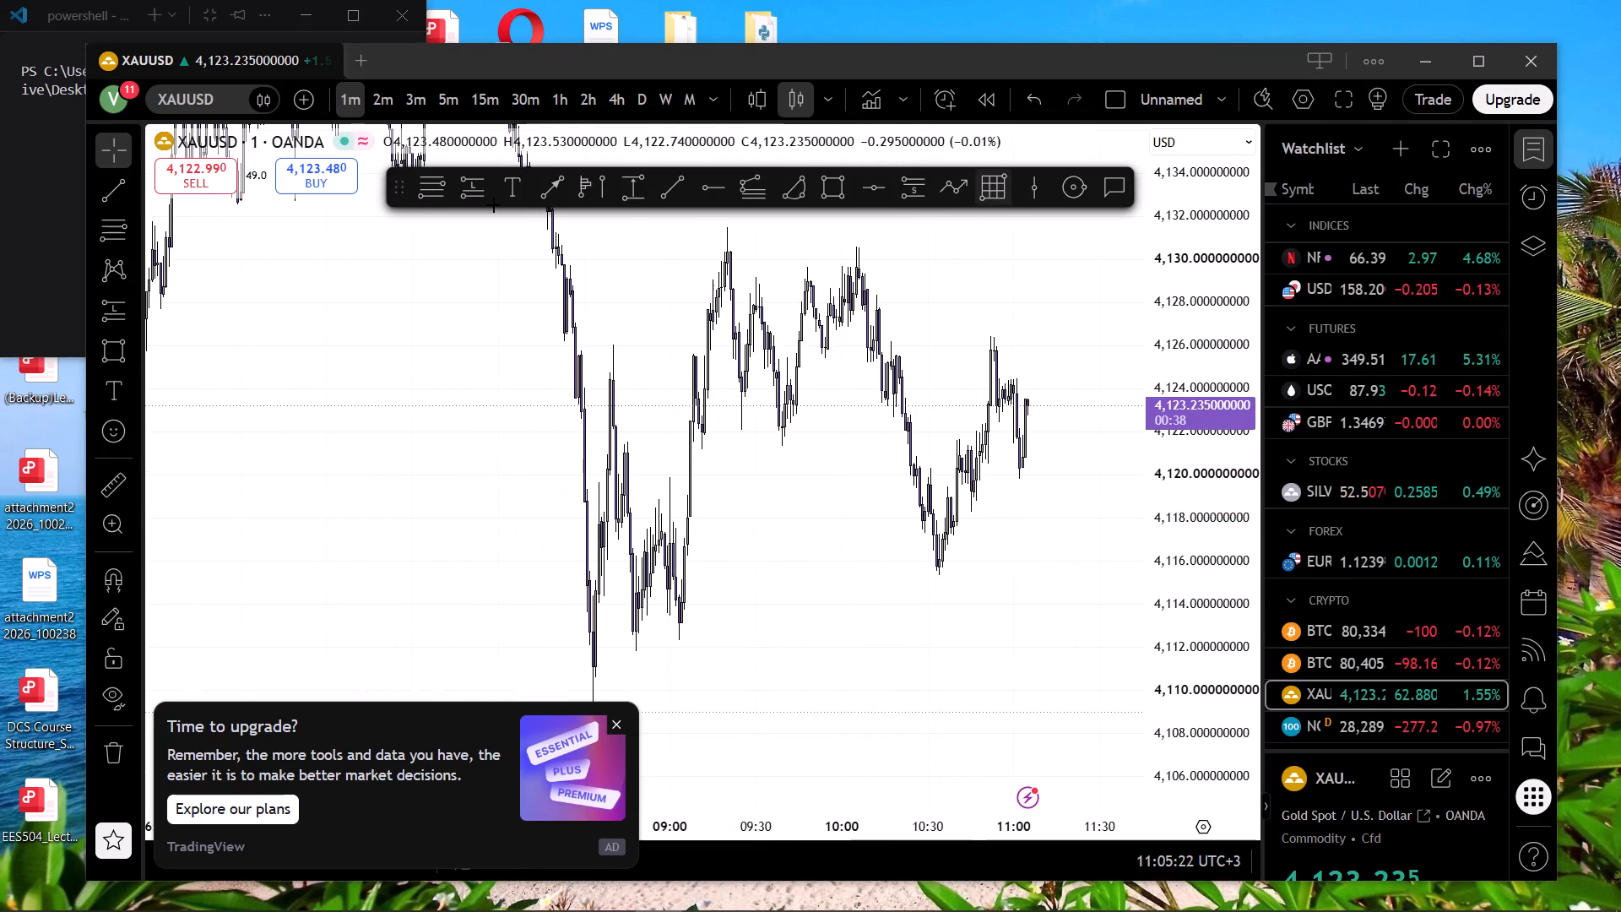
left_click(446, 95)
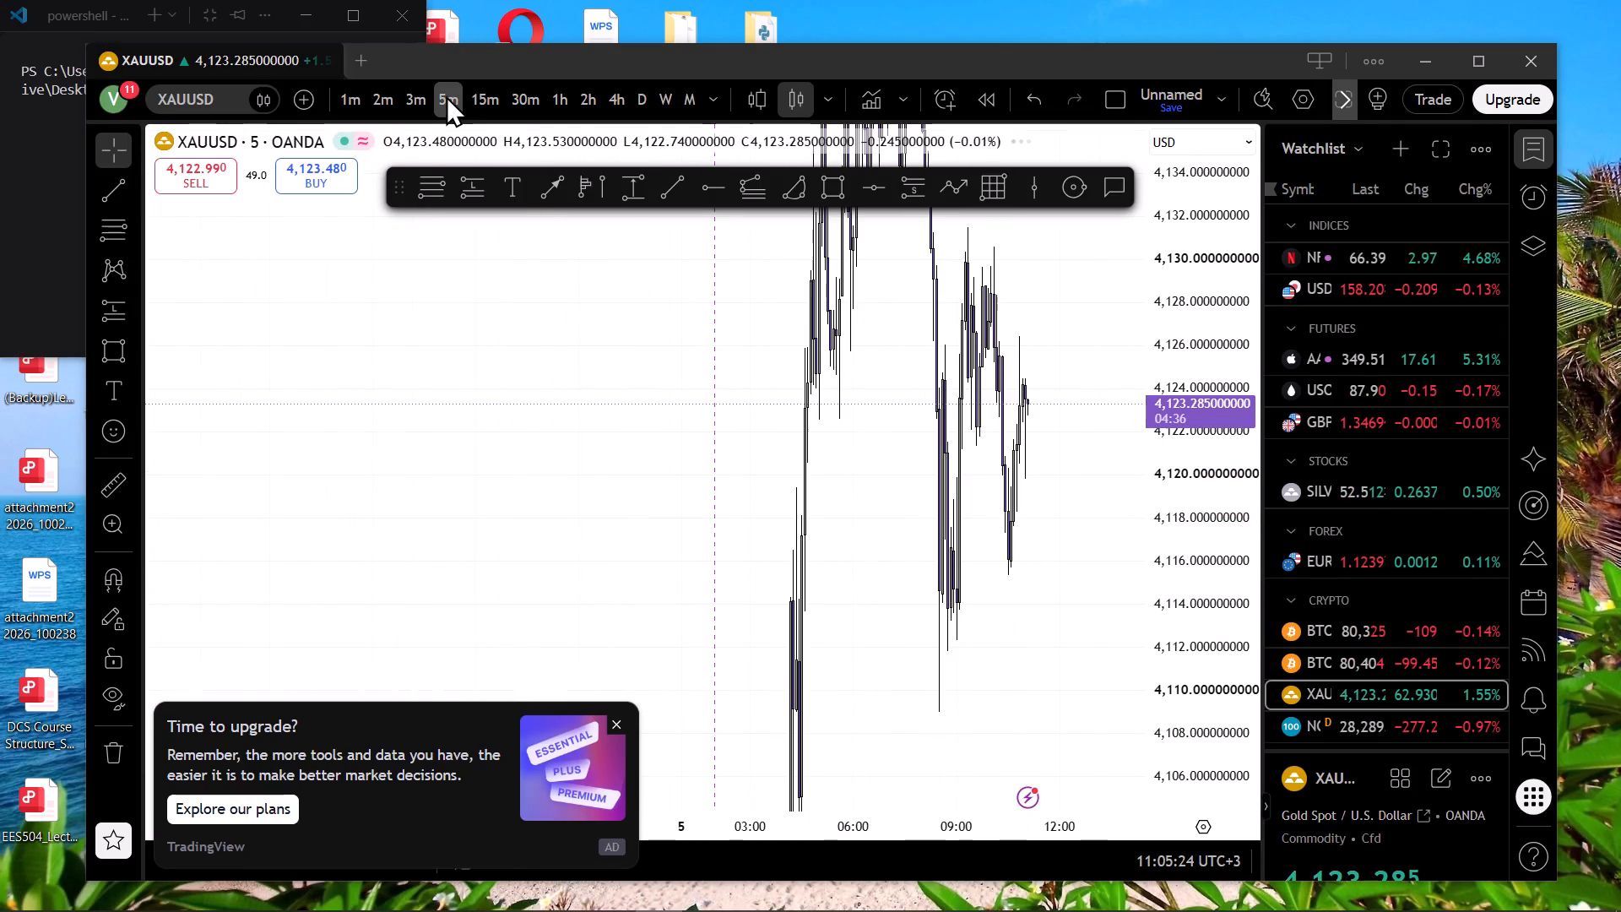
Draw a rising trend line under the 5 November swing lows, from about 4,104.39 up to about 4,119.05.
left_click_drag(1228, 366, 1326, 791)
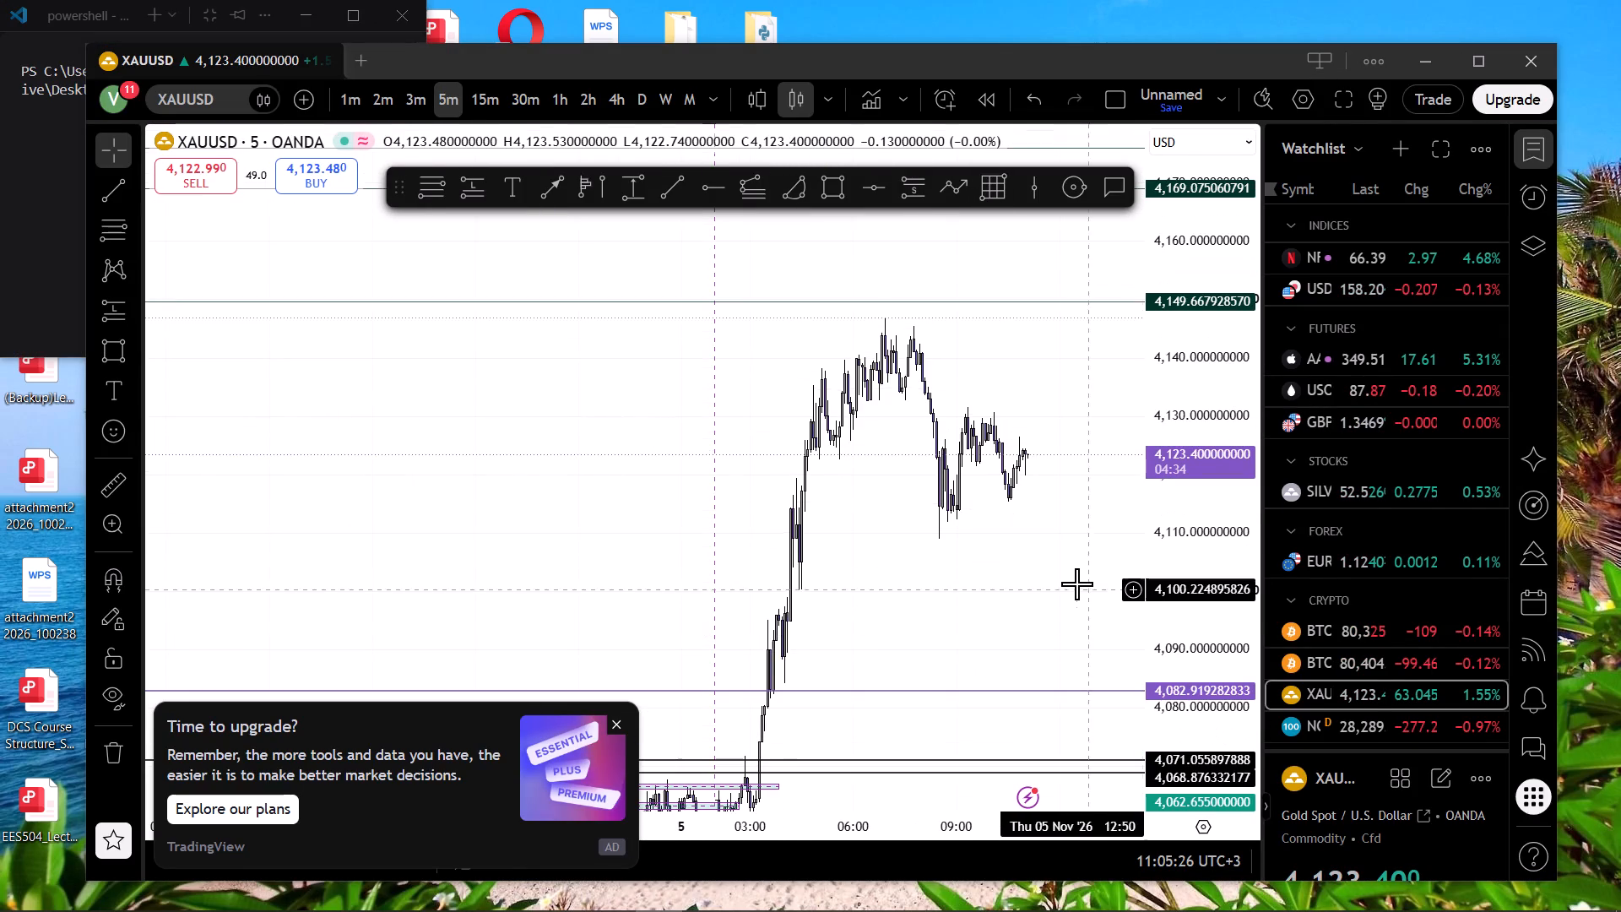
scroll(1076, 584, "up", 6)
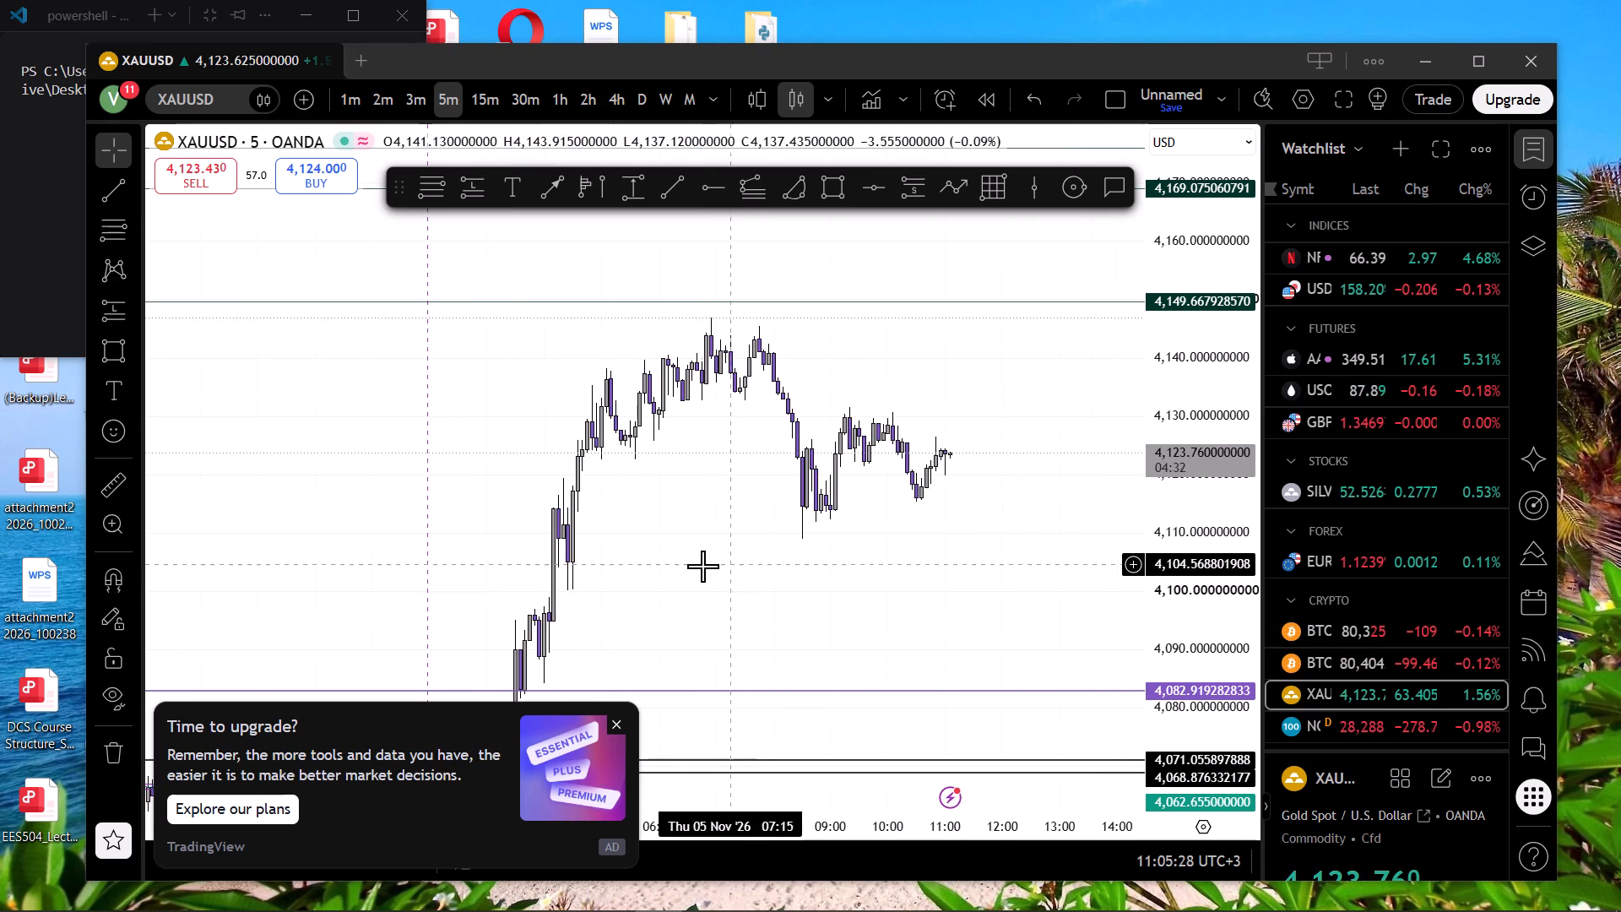
left_click_drag(702, 566, 677, 497)
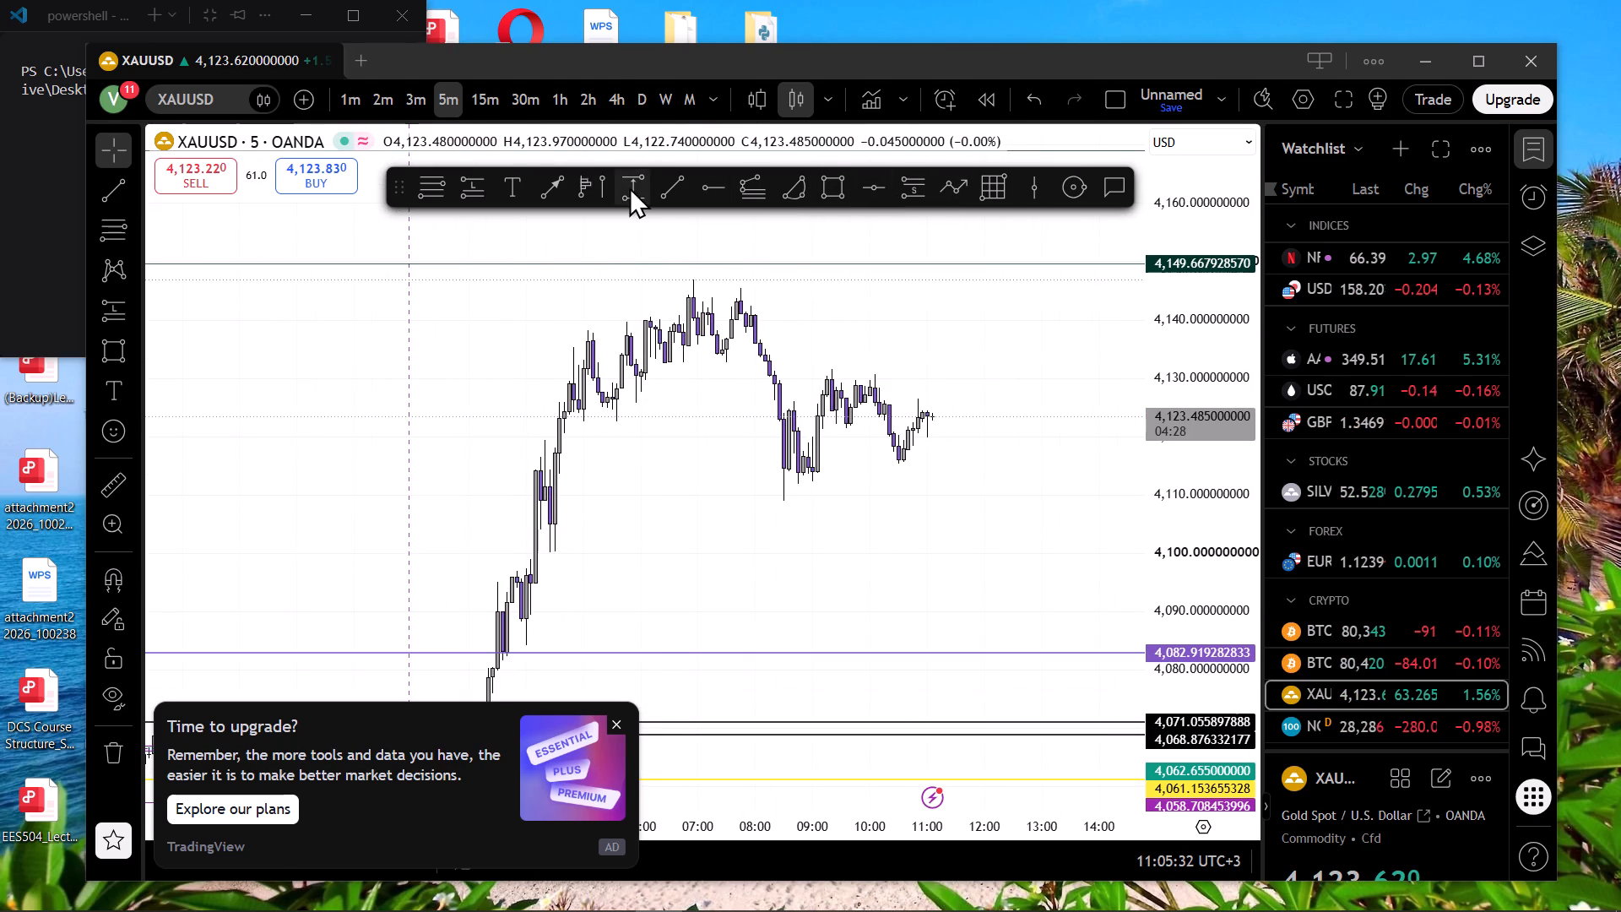
left_click(659, 200)
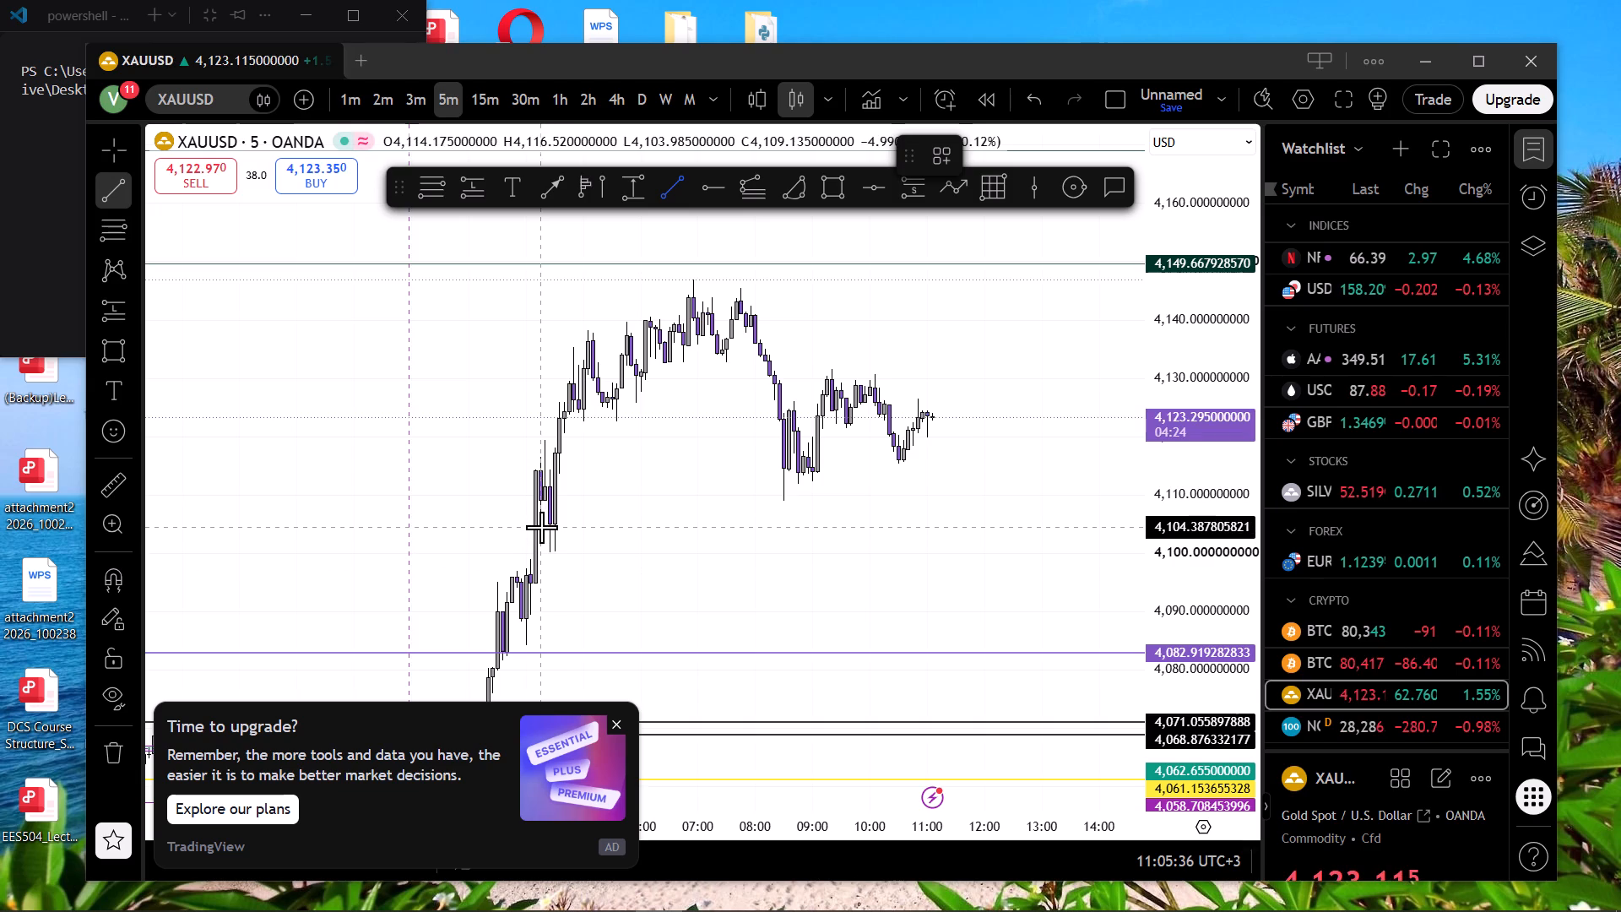
left_click_drag(541, 527, 974, 452)
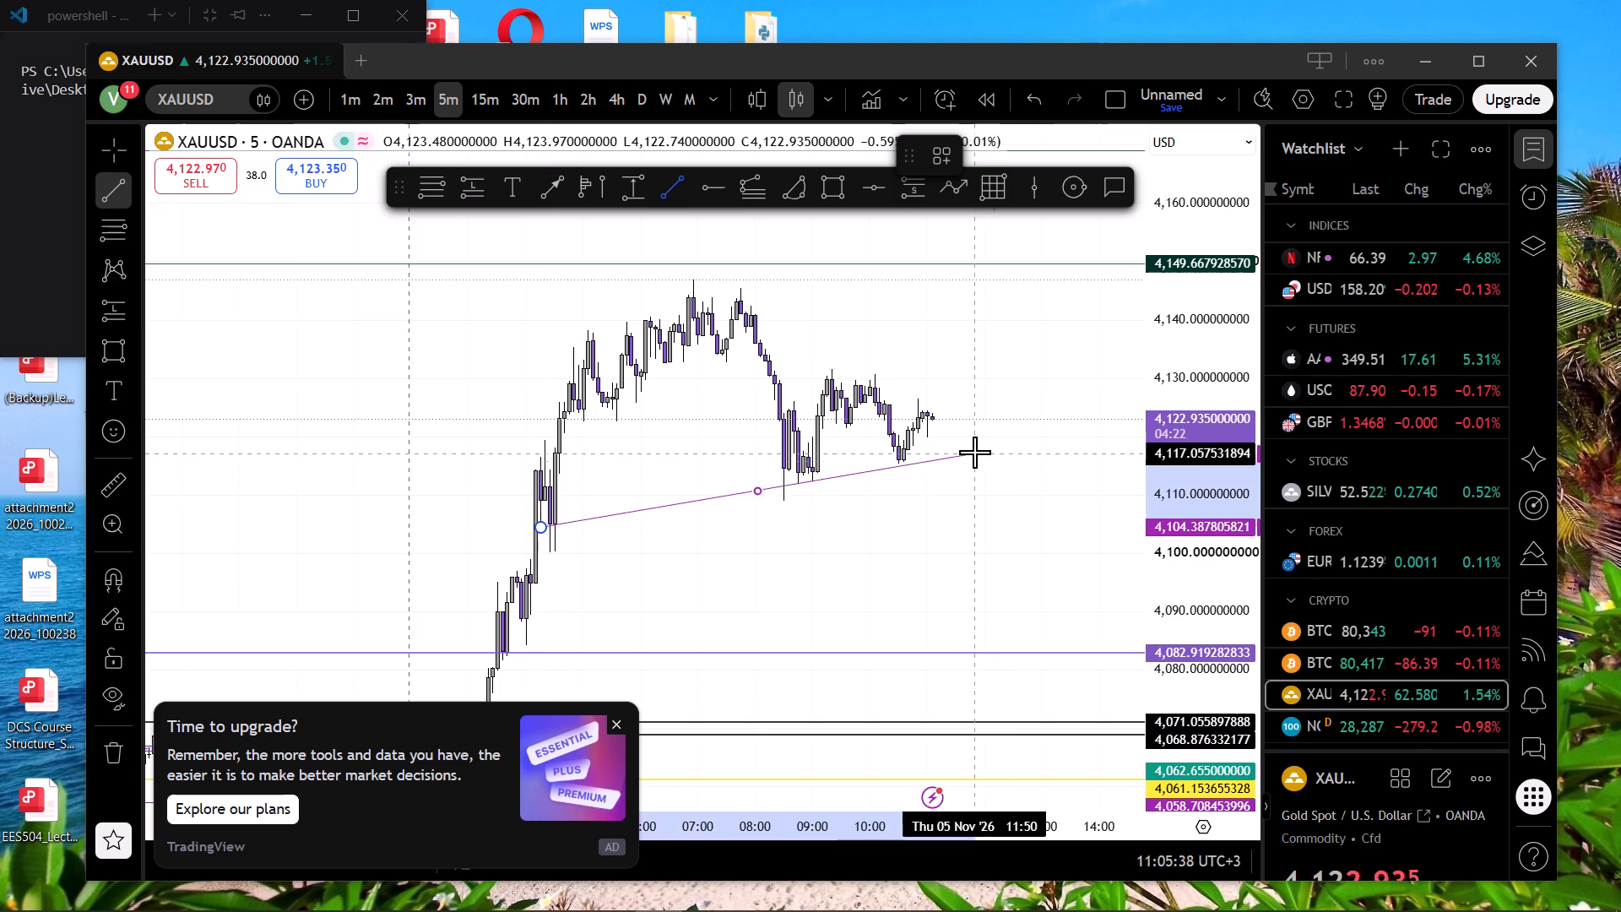
left_click_drag(974, 452, 979, 441)
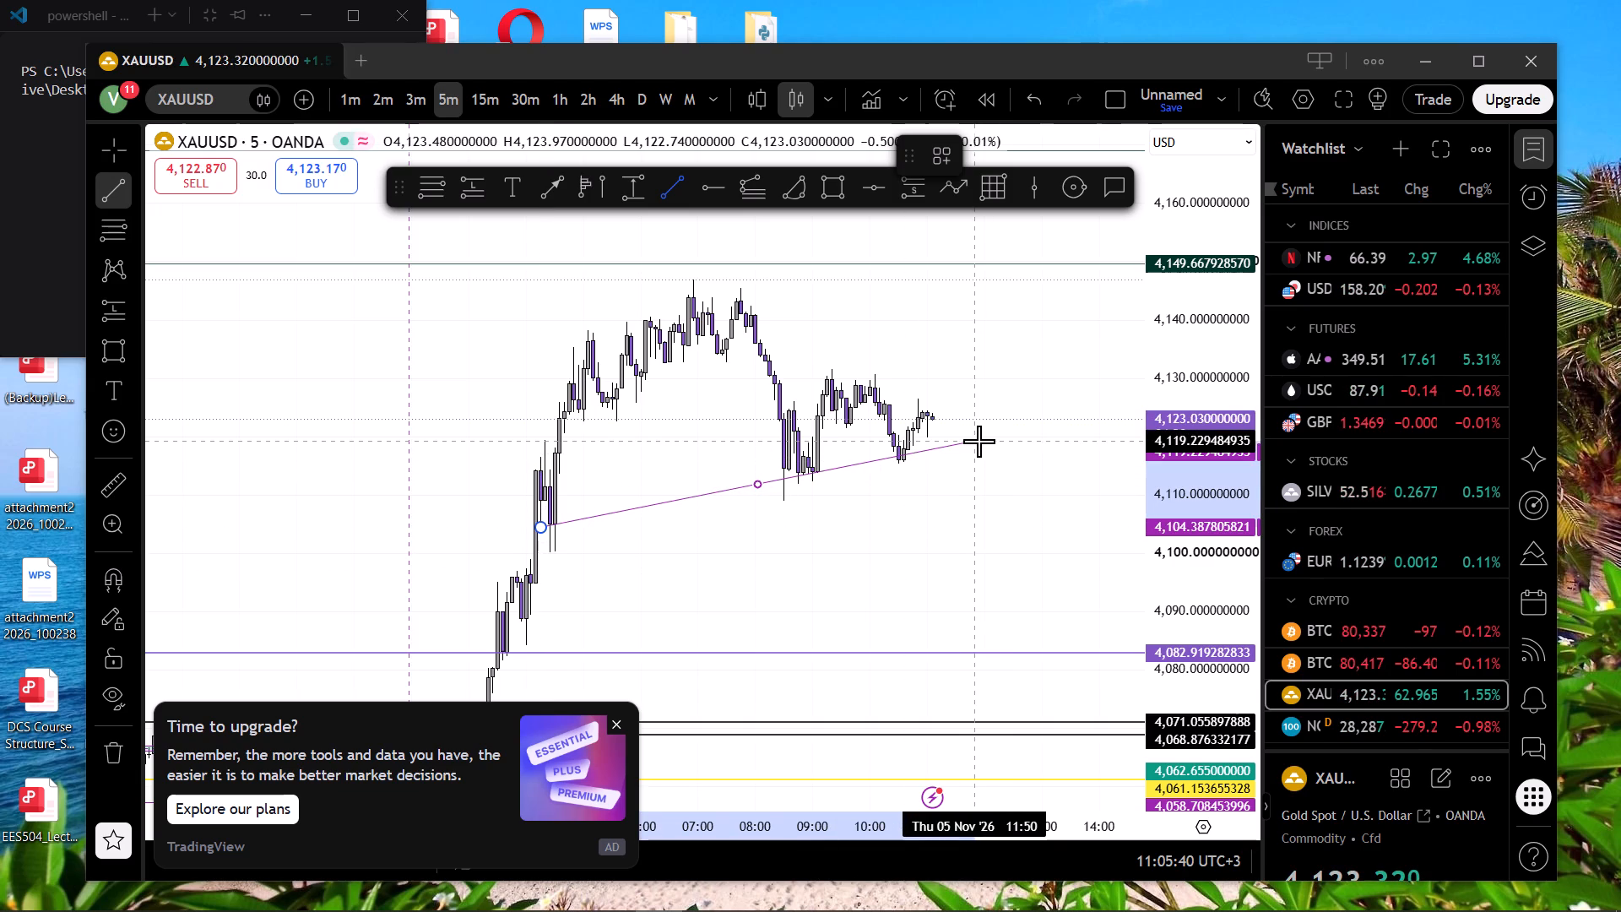
left_click_drag(979, 441, 979, 442)
left_click(979, 442)
left_click(955, 482)
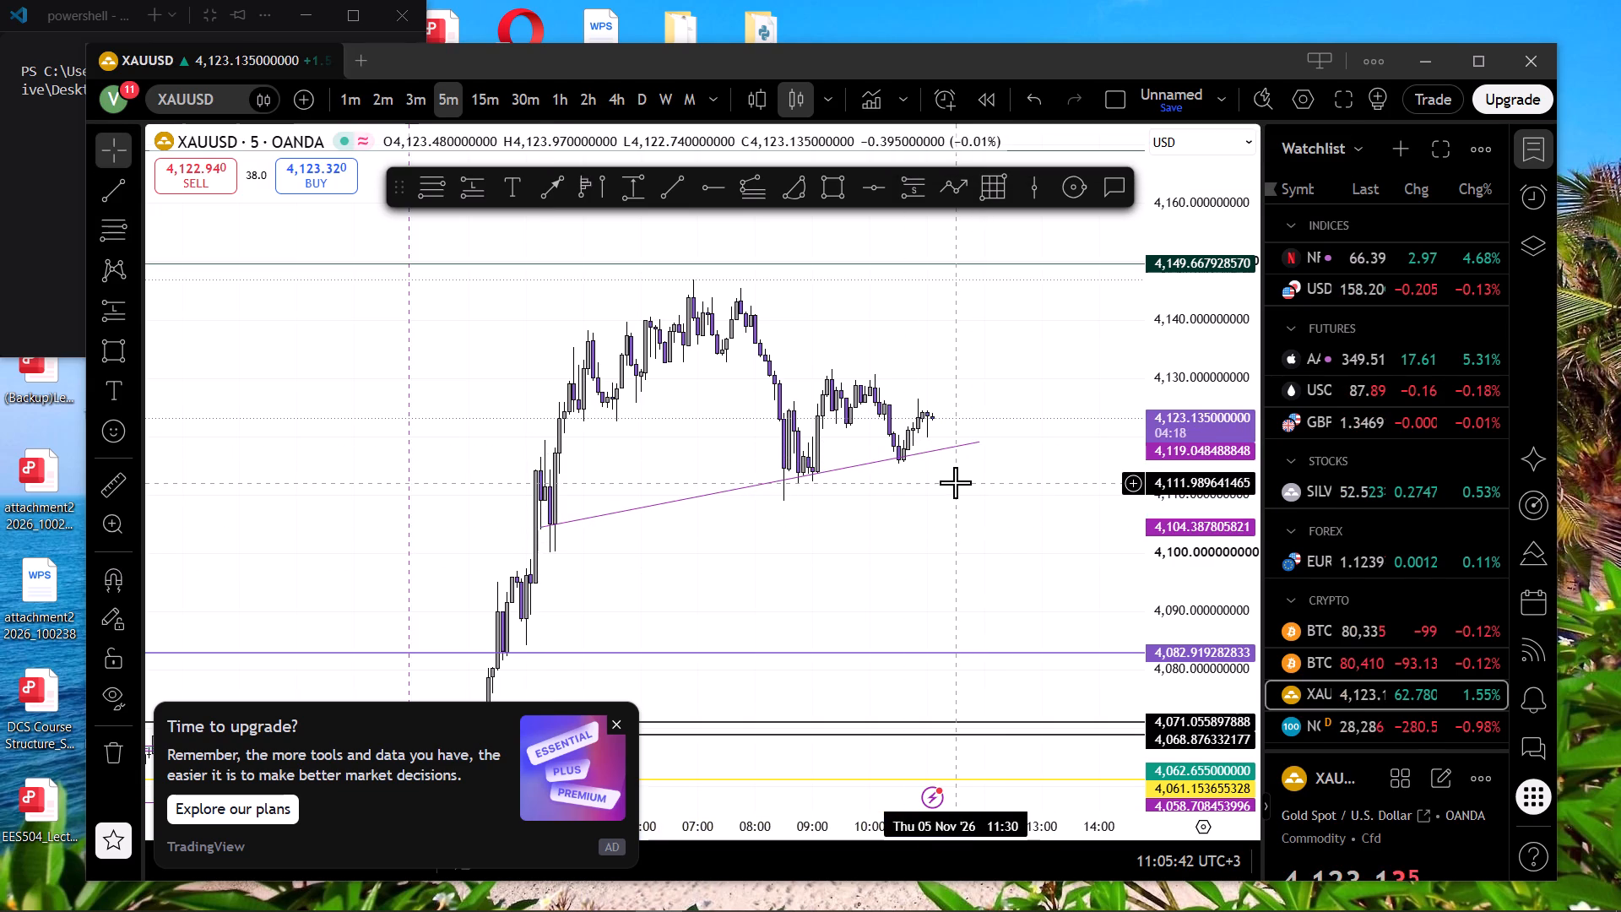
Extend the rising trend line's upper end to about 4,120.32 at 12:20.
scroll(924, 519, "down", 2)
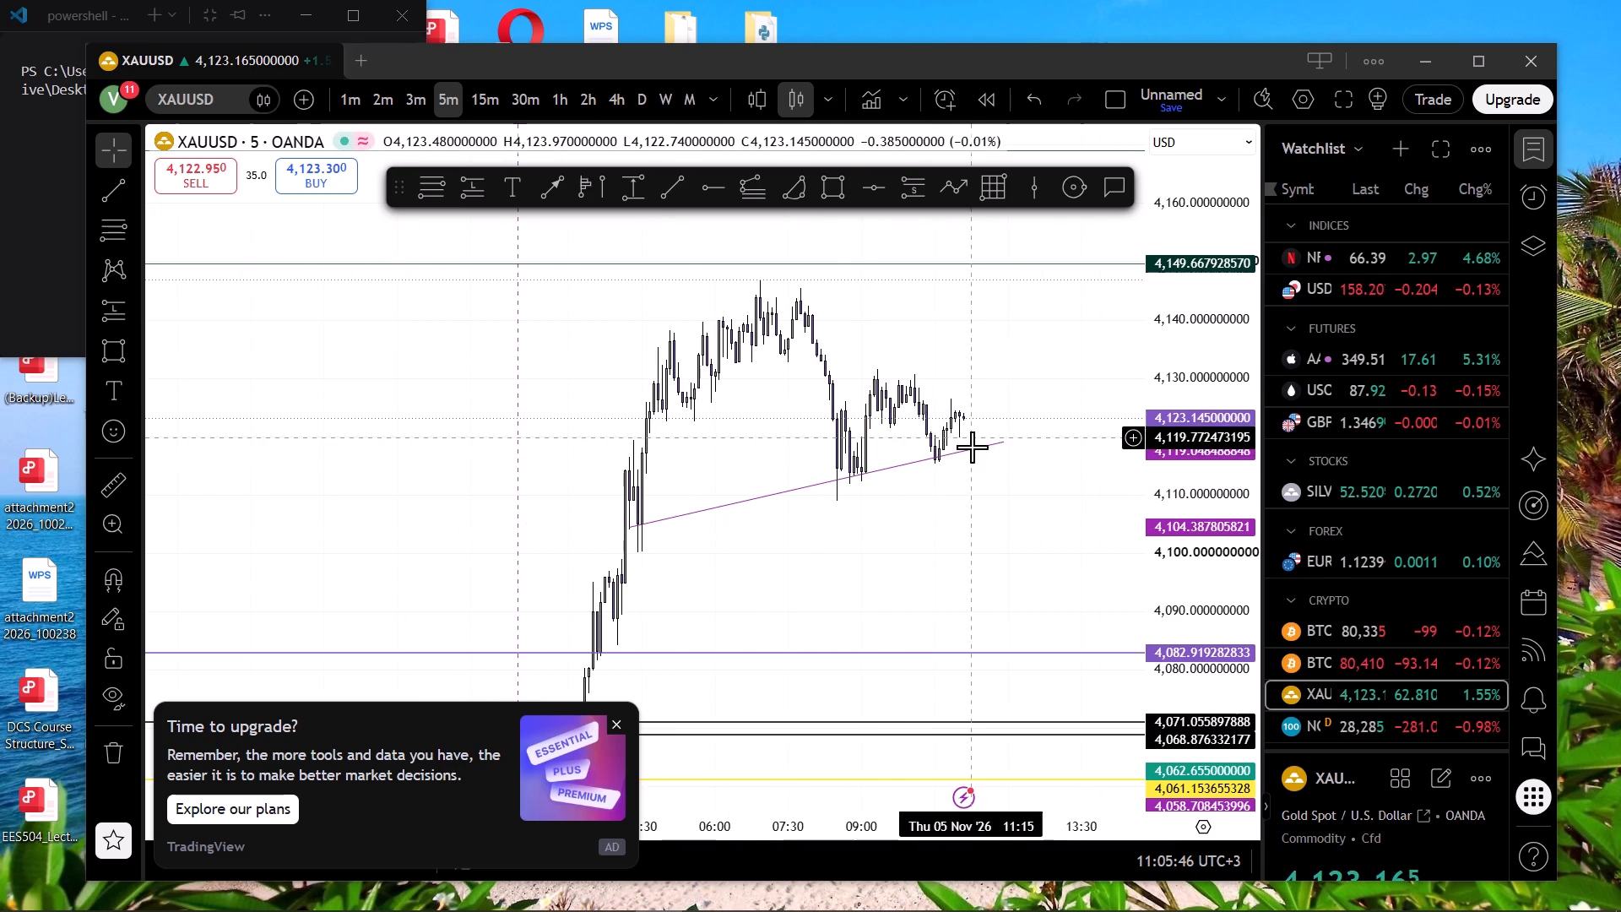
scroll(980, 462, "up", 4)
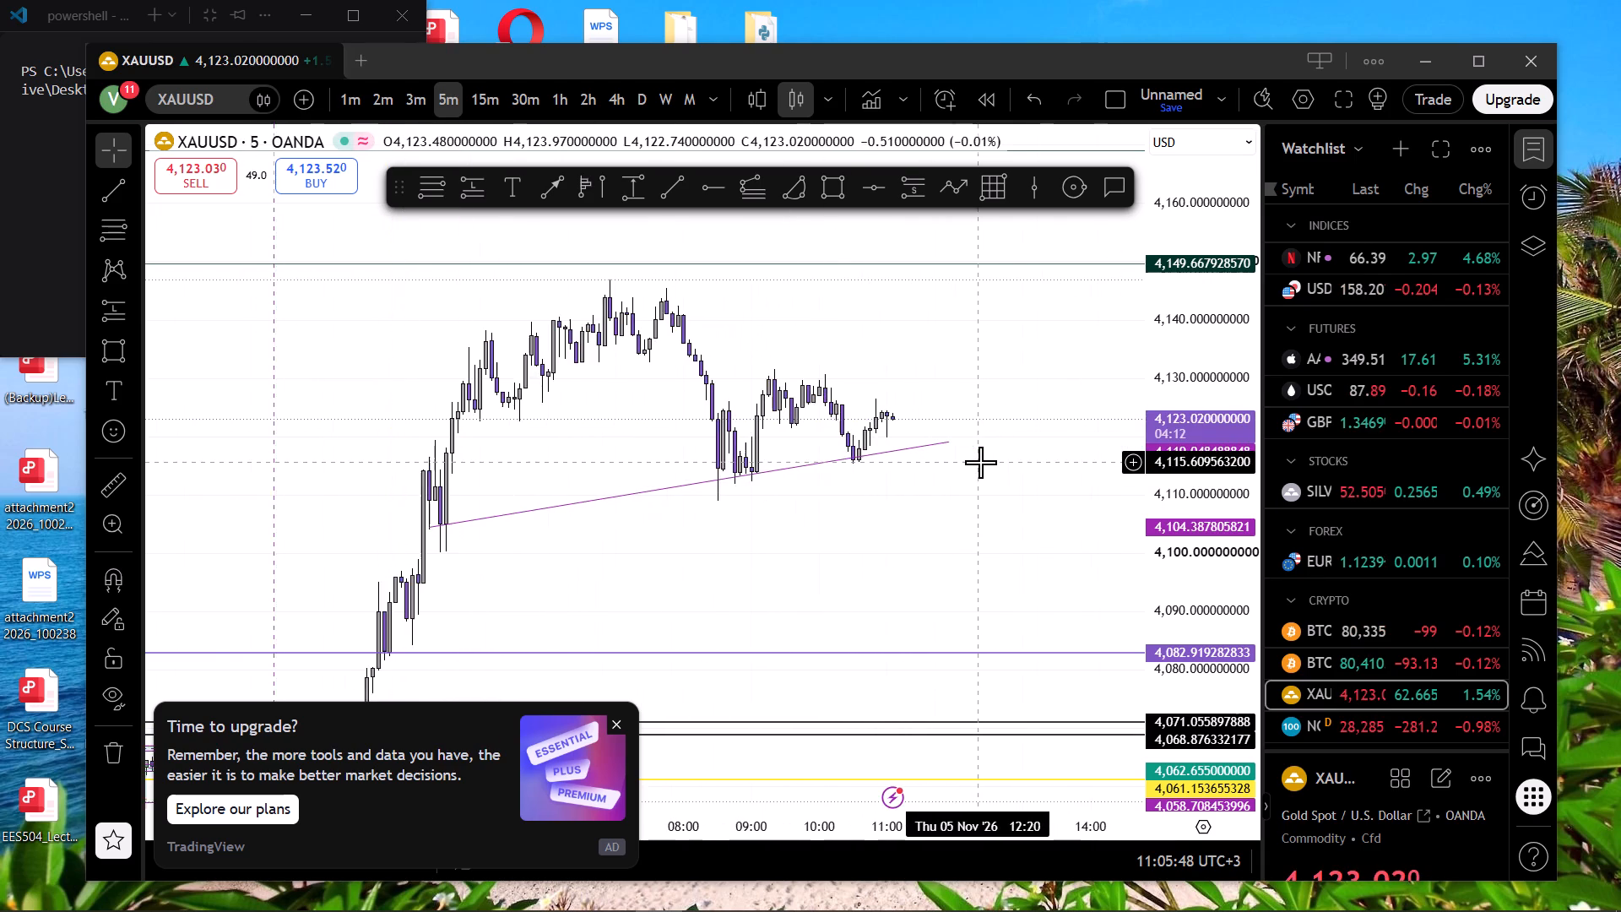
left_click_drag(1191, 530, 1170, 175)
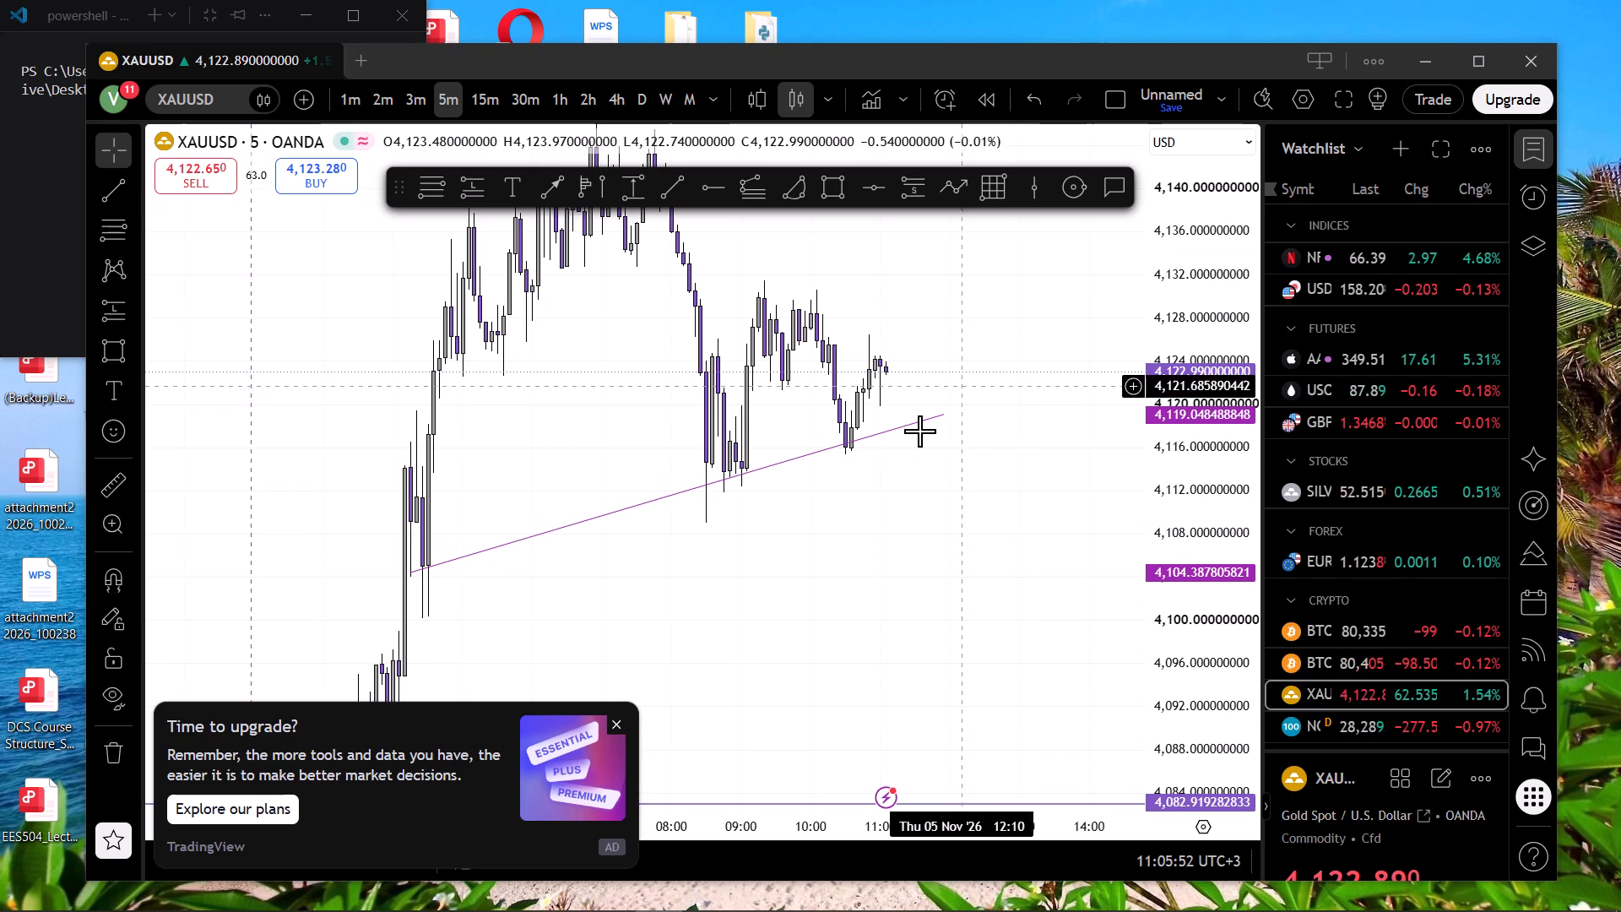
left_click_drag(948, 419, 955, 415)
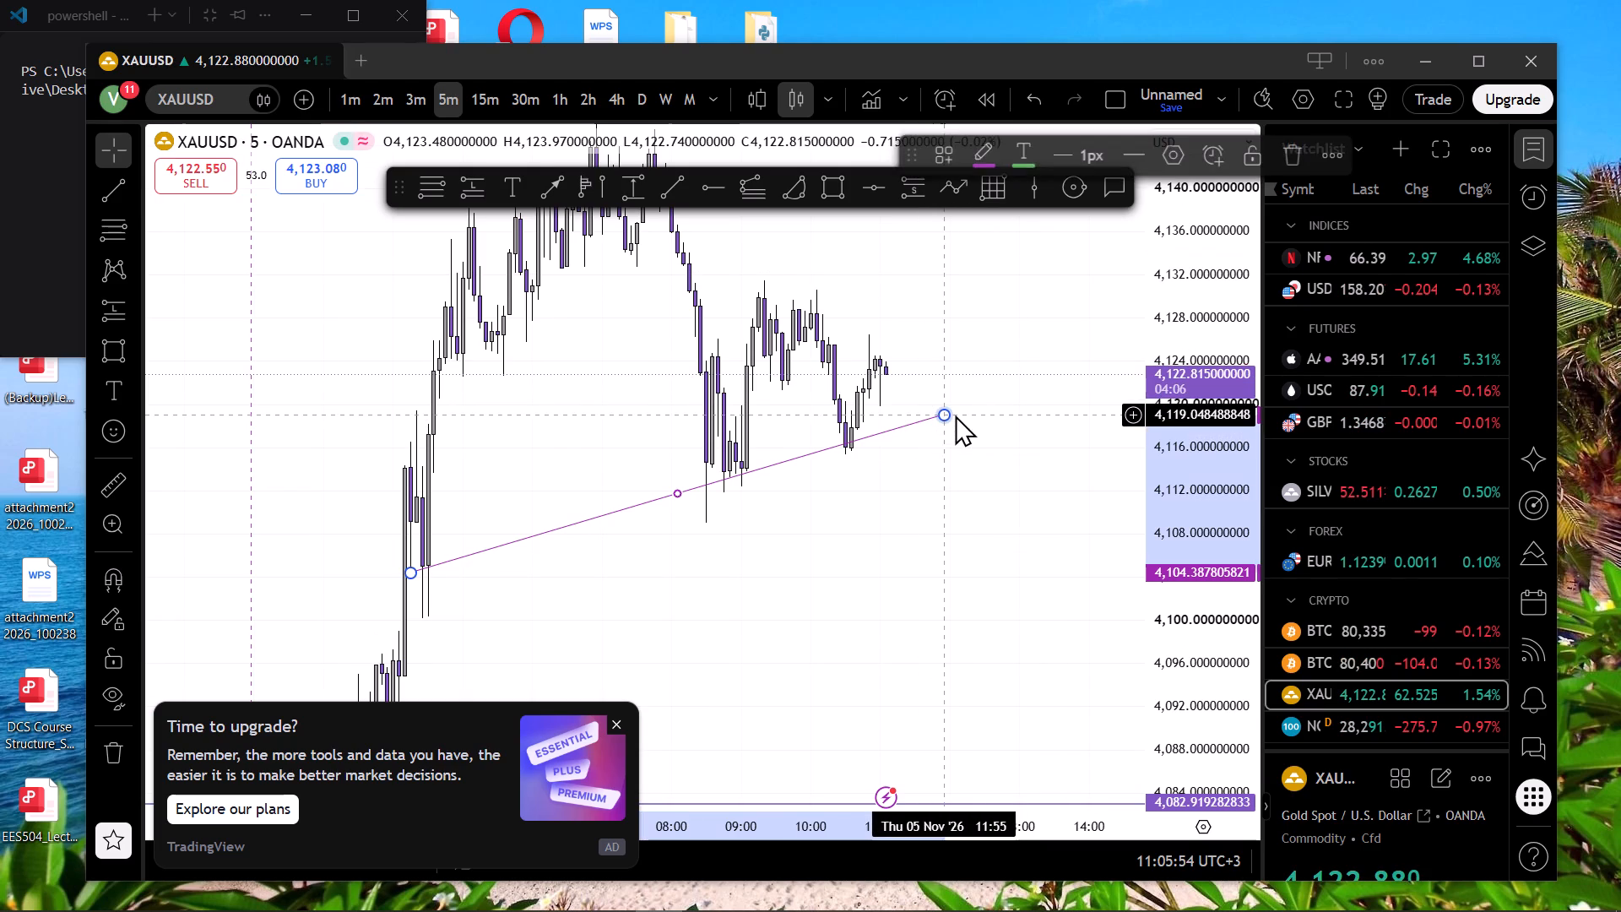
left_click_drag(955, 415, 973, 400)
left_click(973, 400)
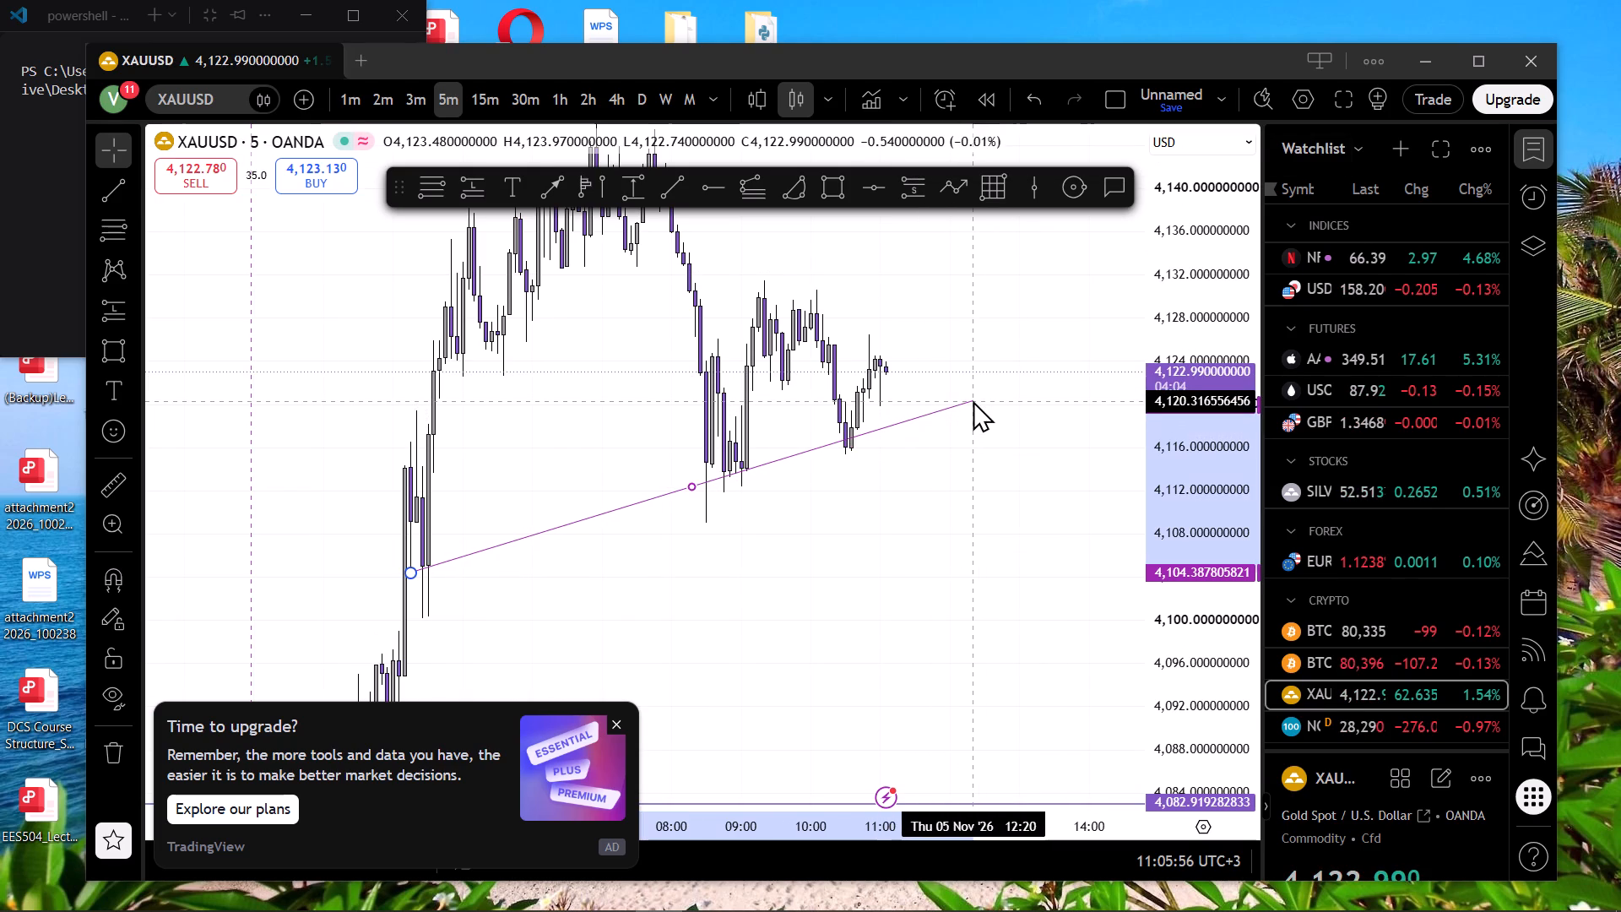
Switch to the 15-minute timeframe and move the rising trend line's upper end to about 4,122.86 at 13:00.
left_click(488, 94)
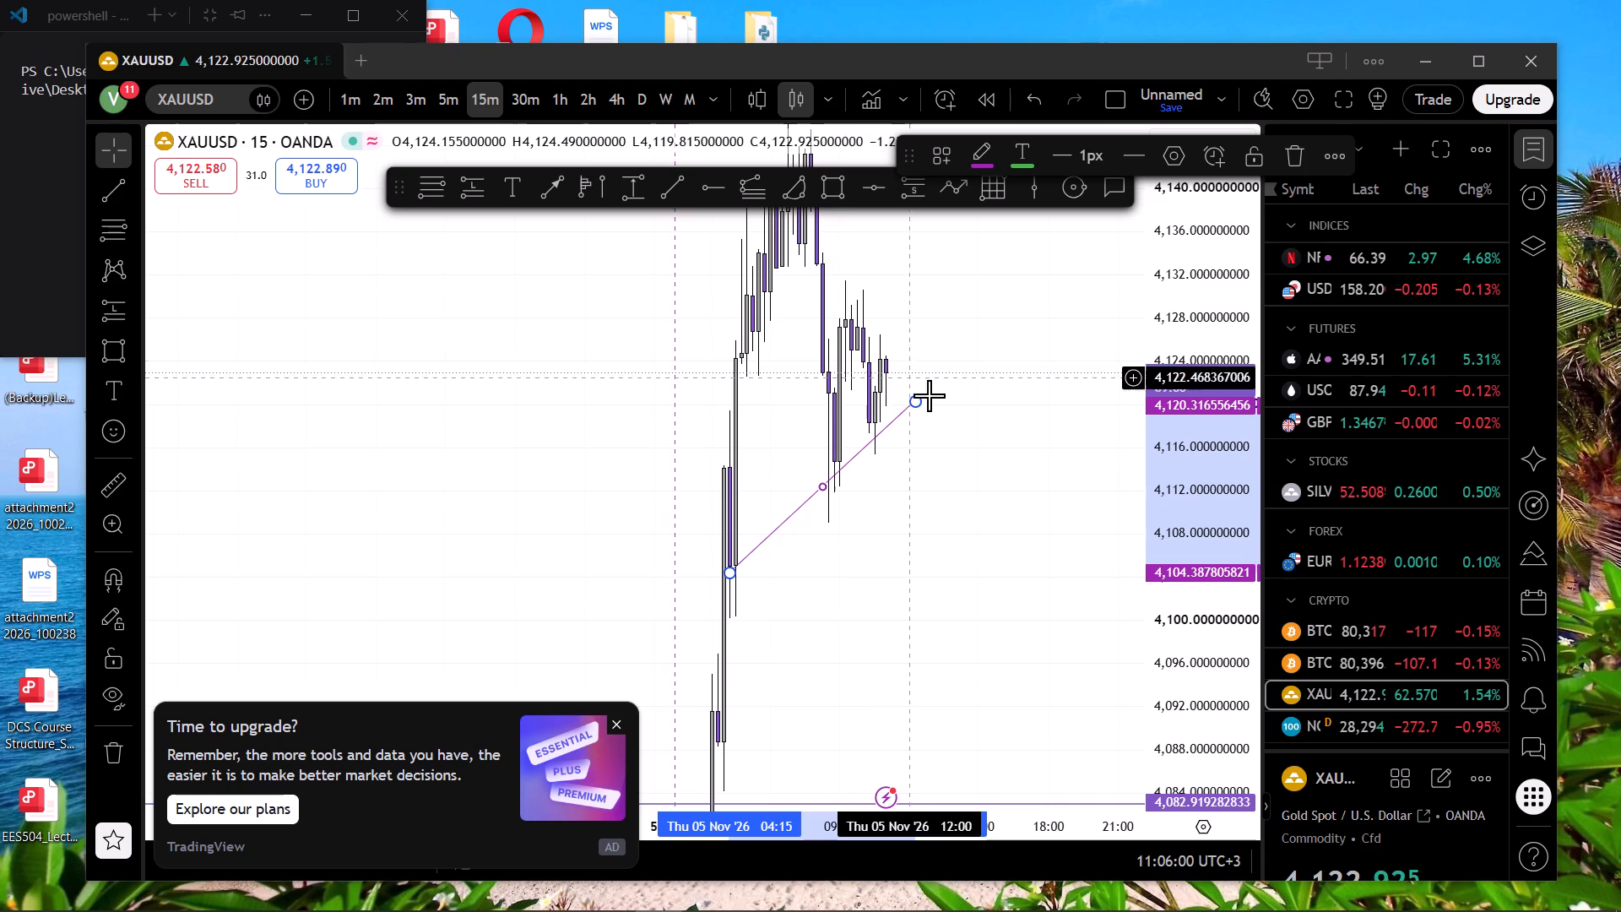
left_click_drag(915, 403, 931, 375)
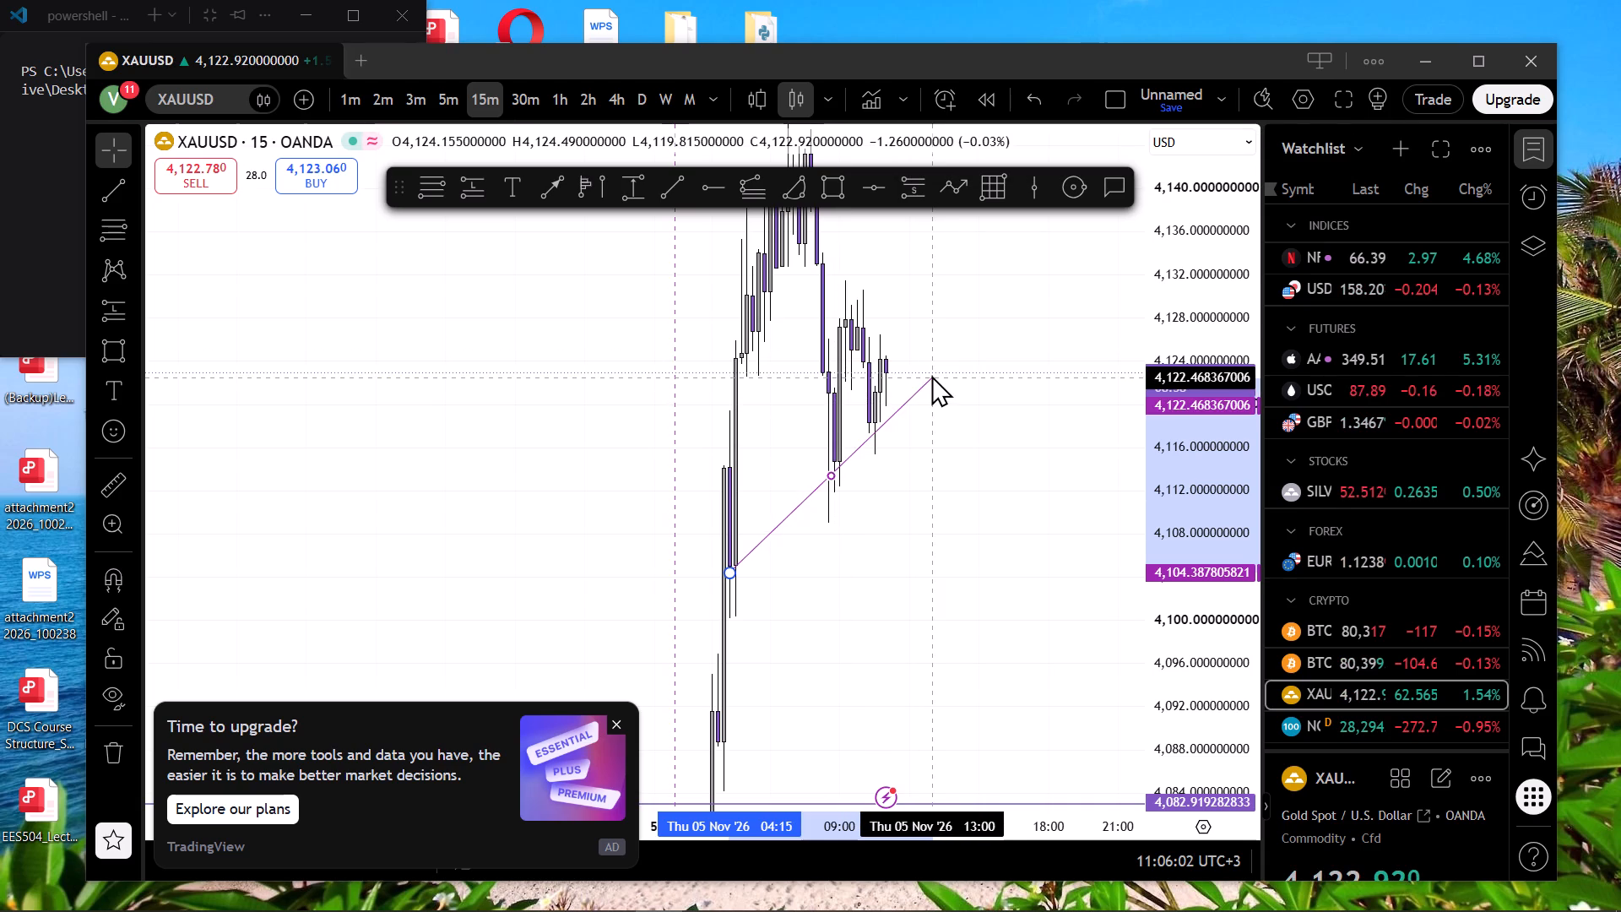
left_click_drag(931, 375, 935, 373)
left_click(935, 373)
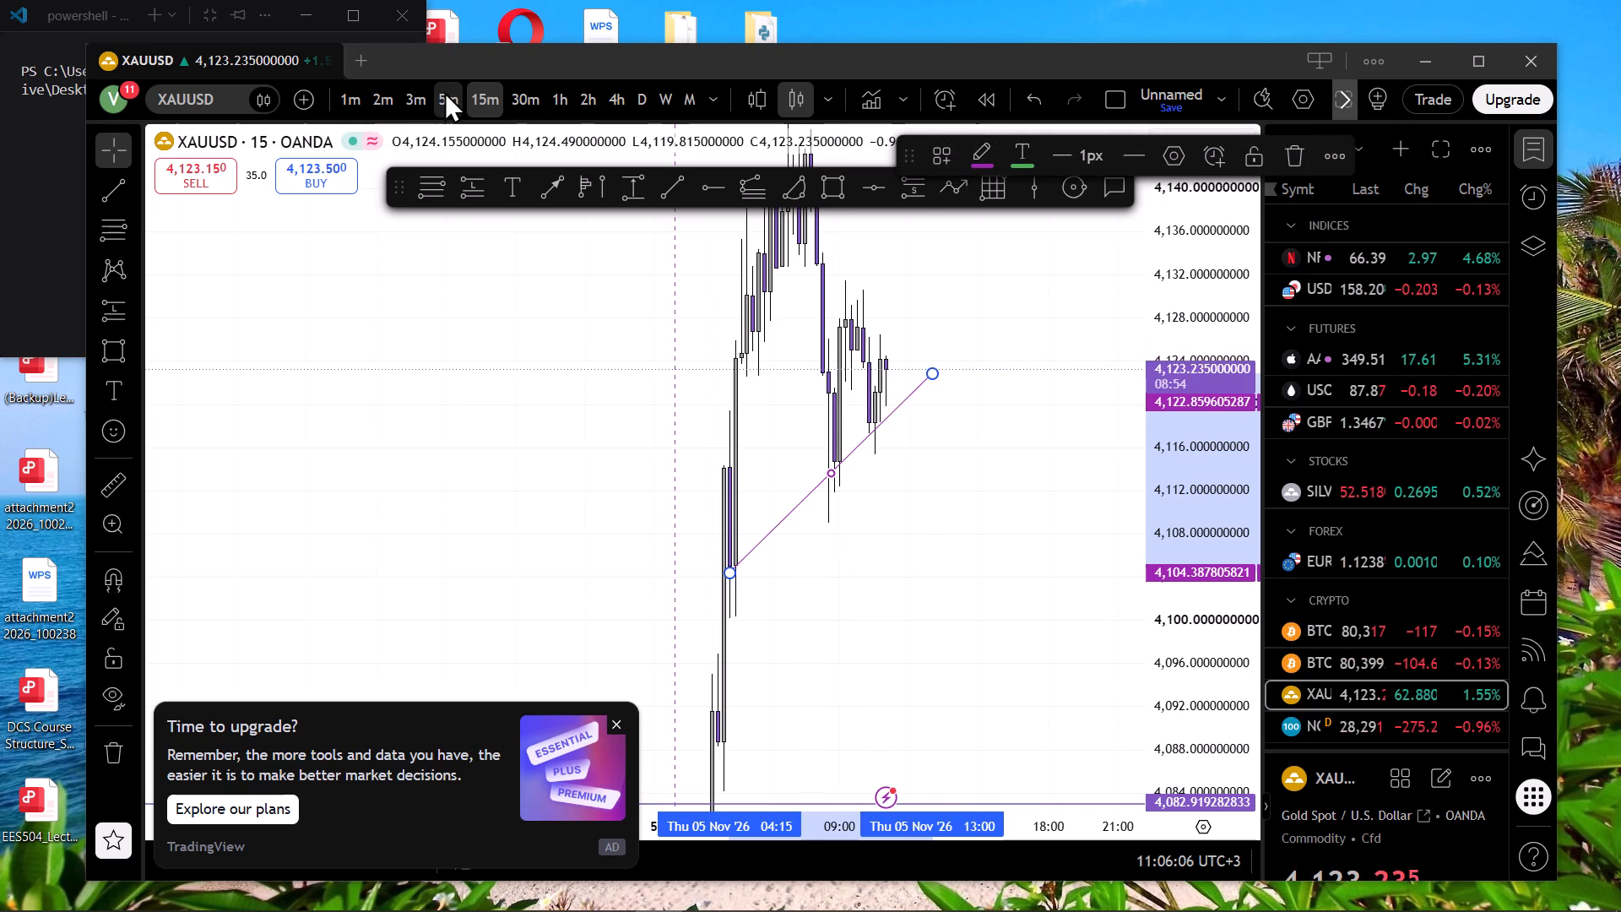
Return to the 5-minute timeframe and realign the rising trend line's upper end to about 4,120.61 near 13:20.
left_click(444, 91)
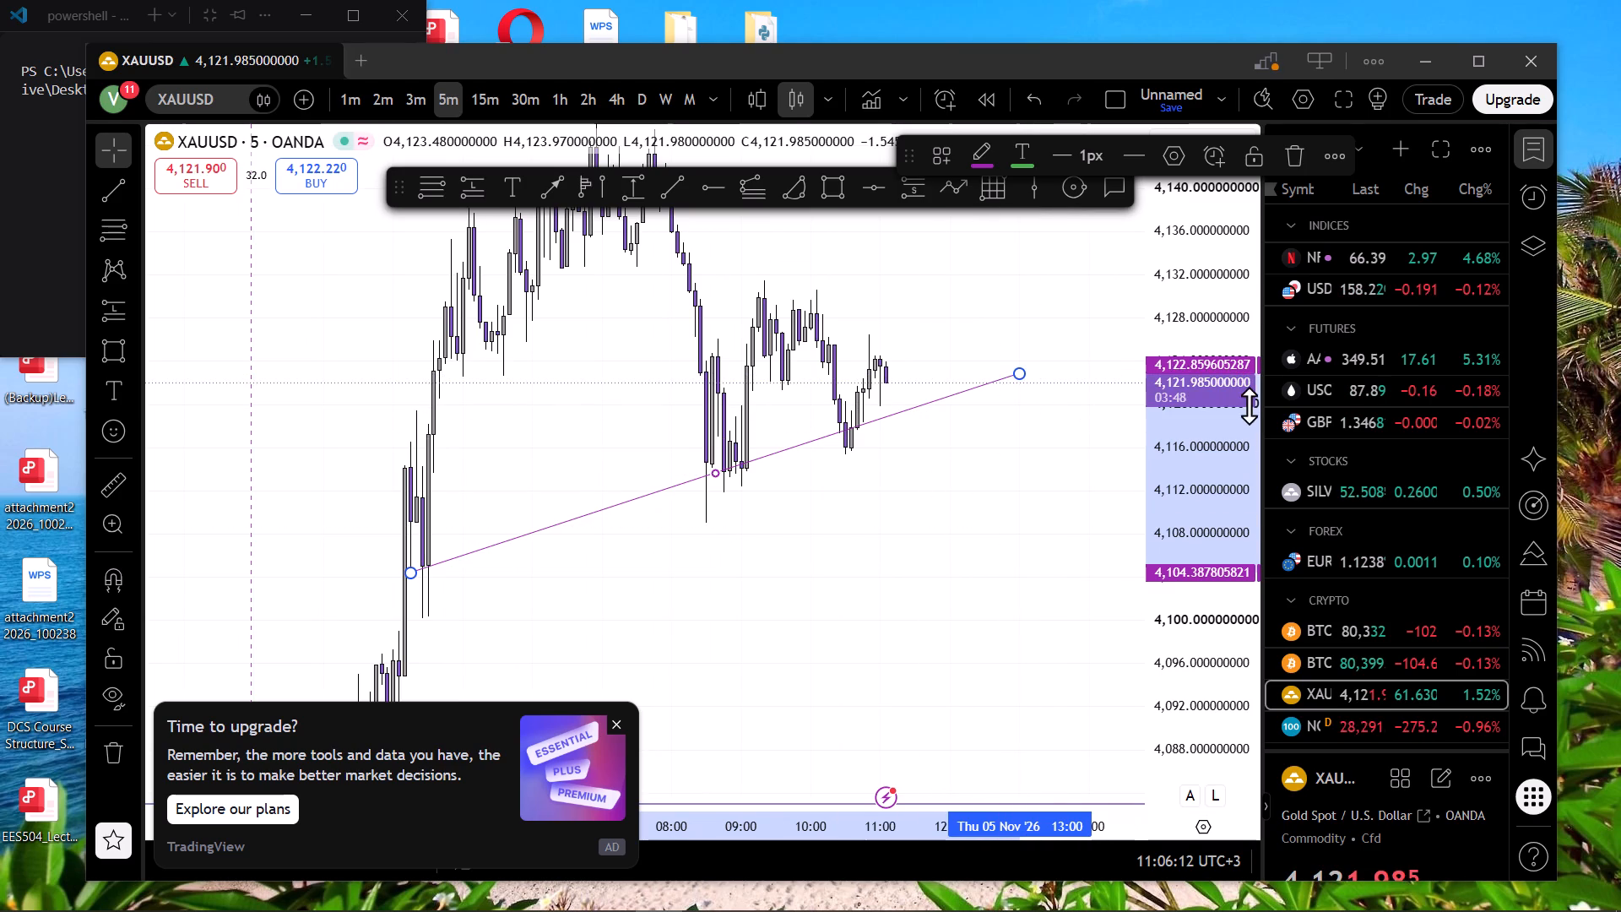
left_click_drag(988, 474, 944, 578)
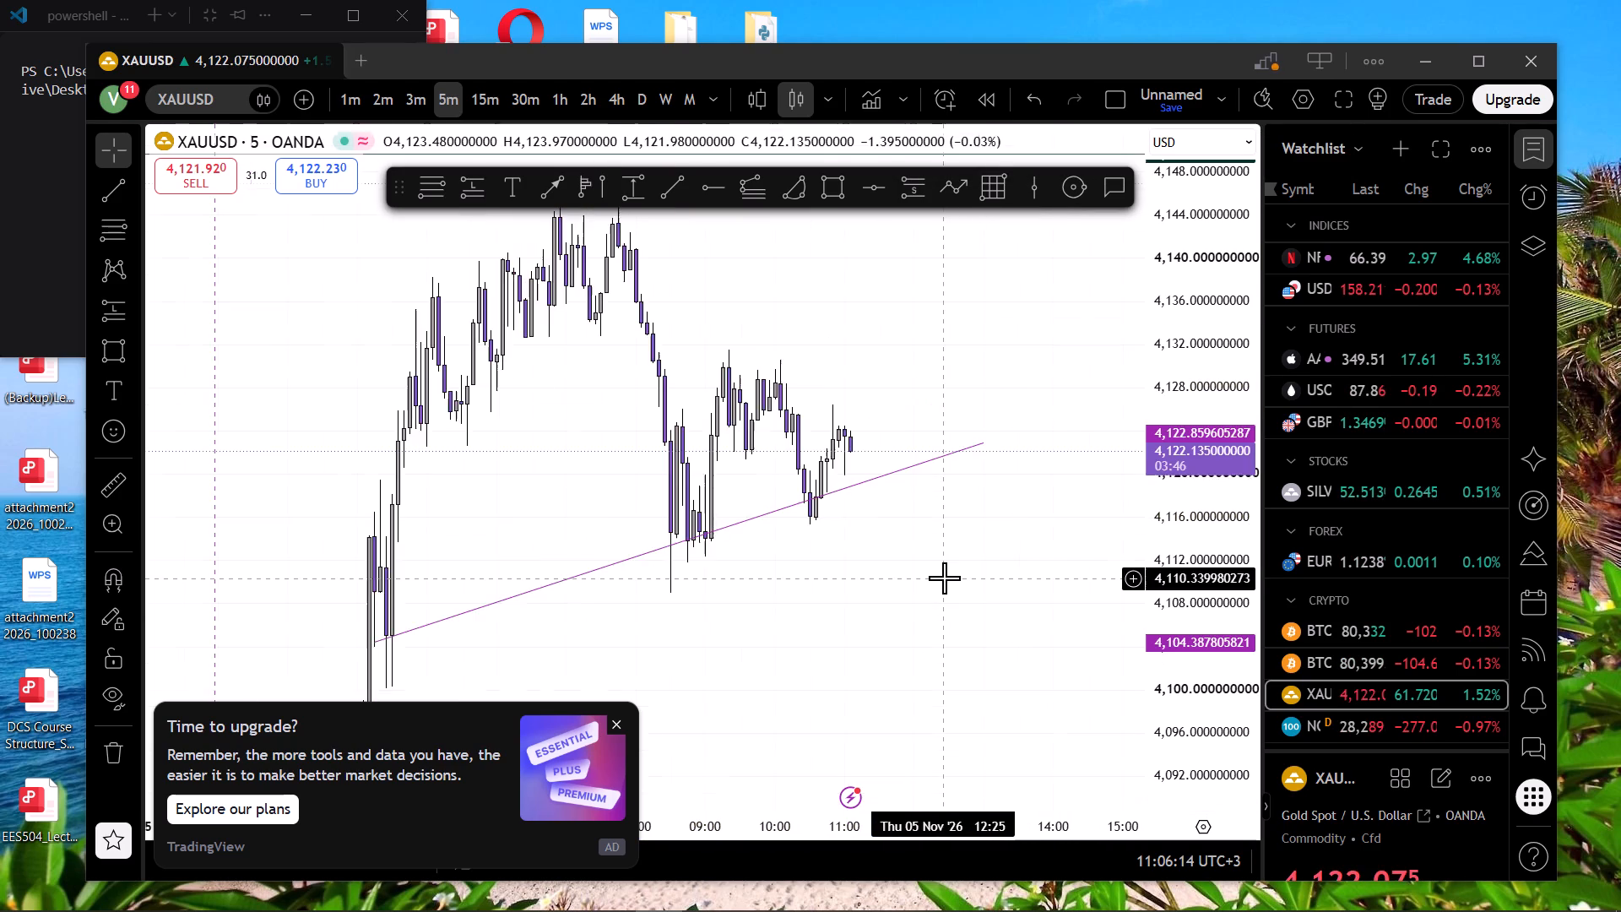
scroll(944, 578, "down", 2)
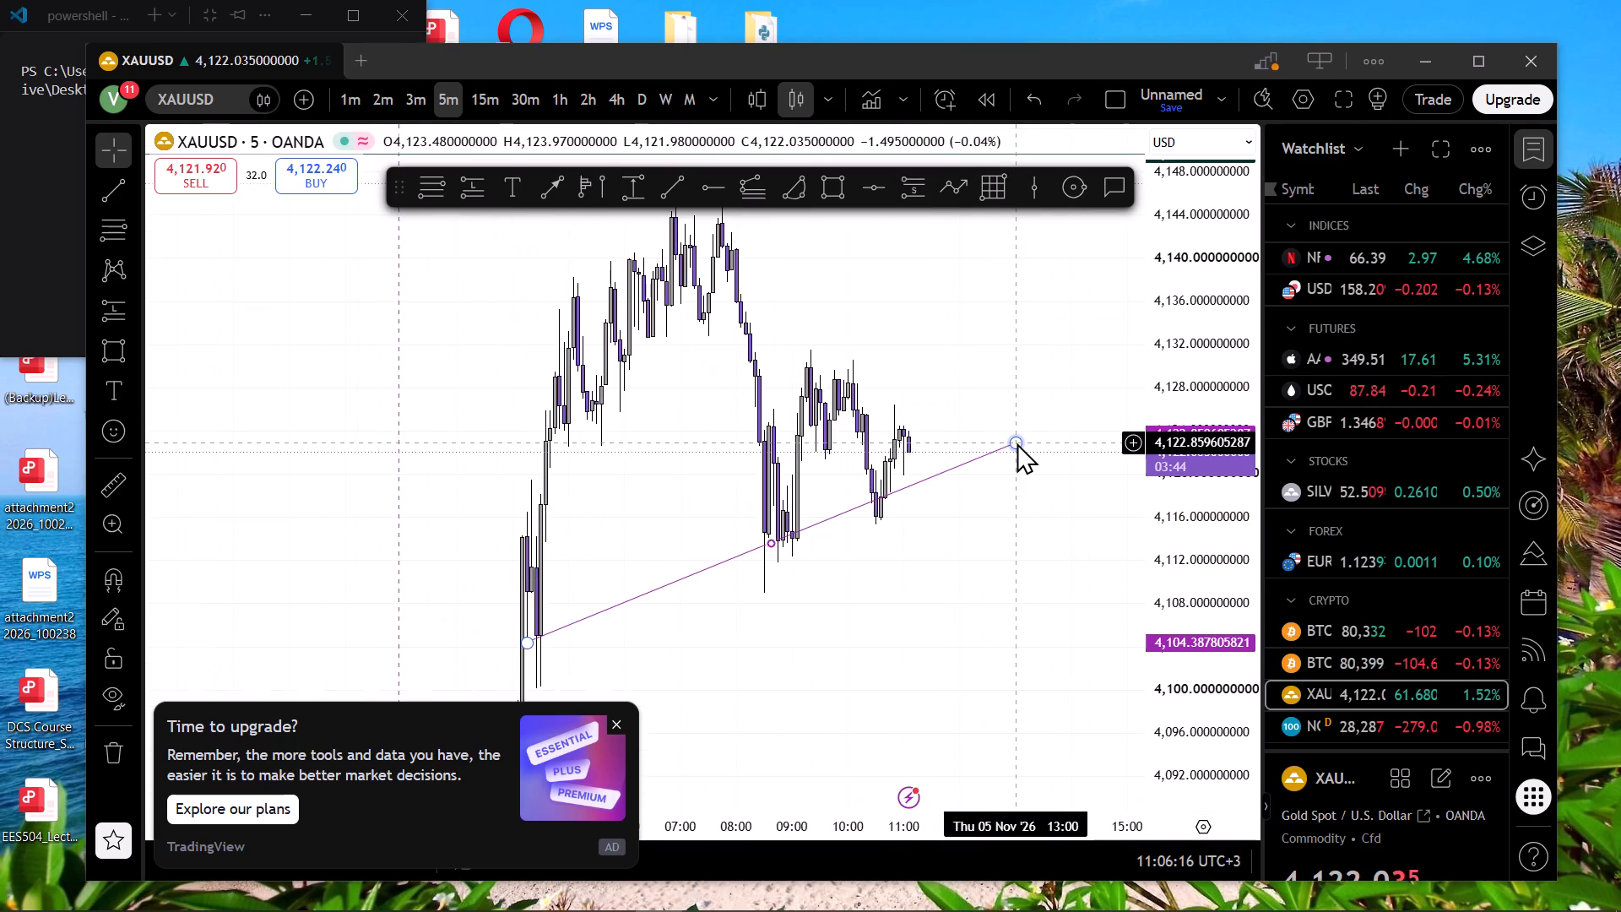
left_click_drag(1017, 442, 1018, 458)
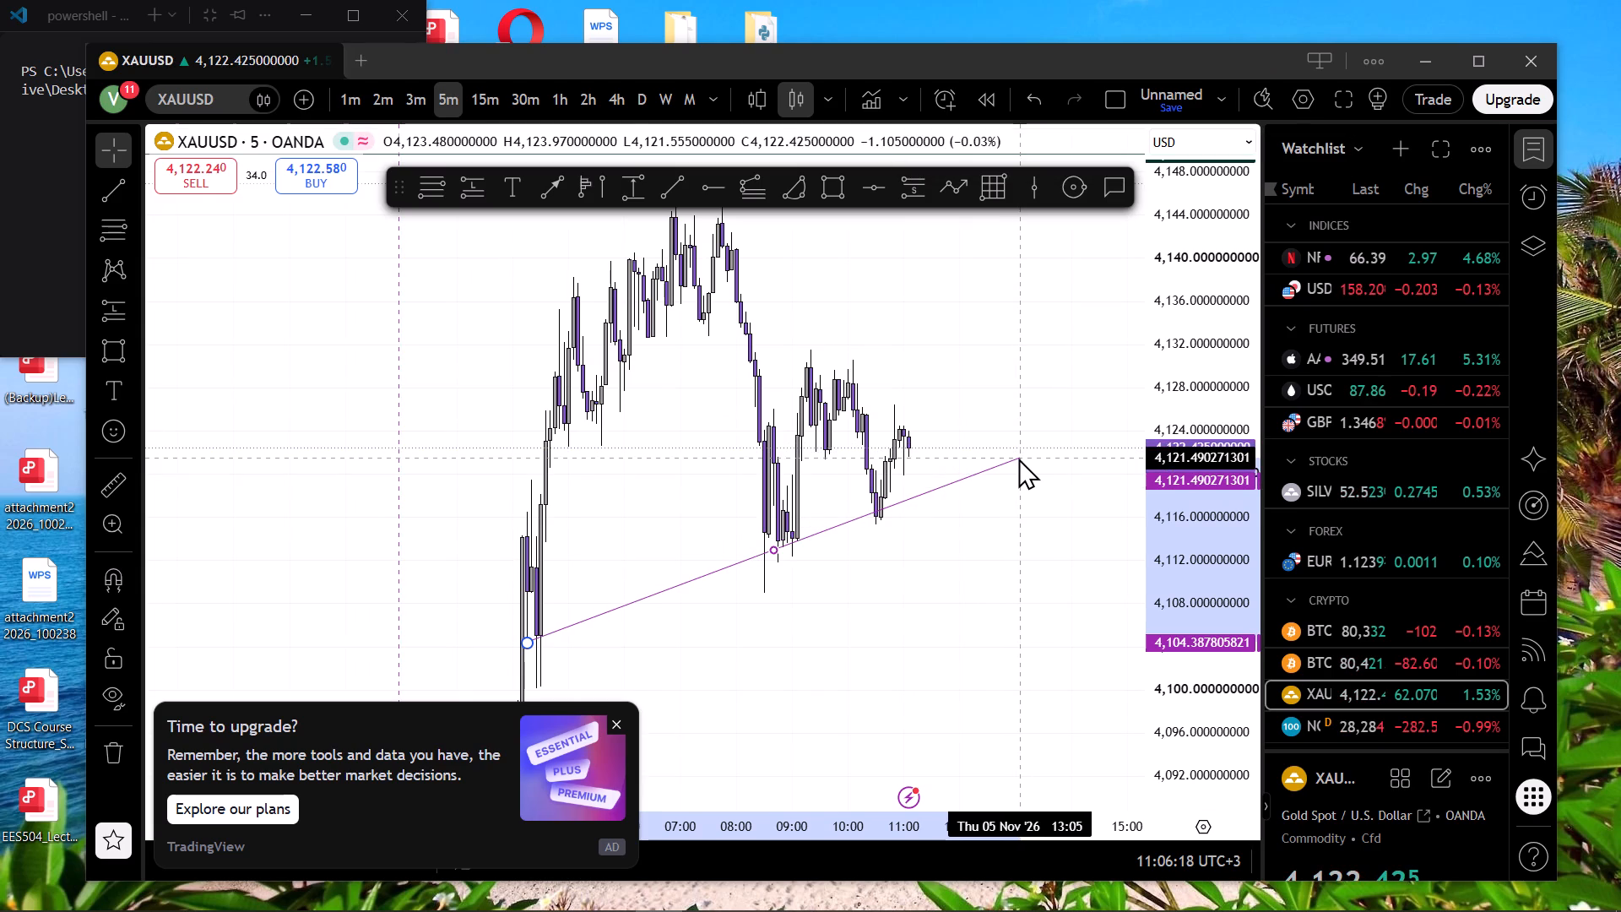
left_click_drag(1018, 458, 1036, 472)
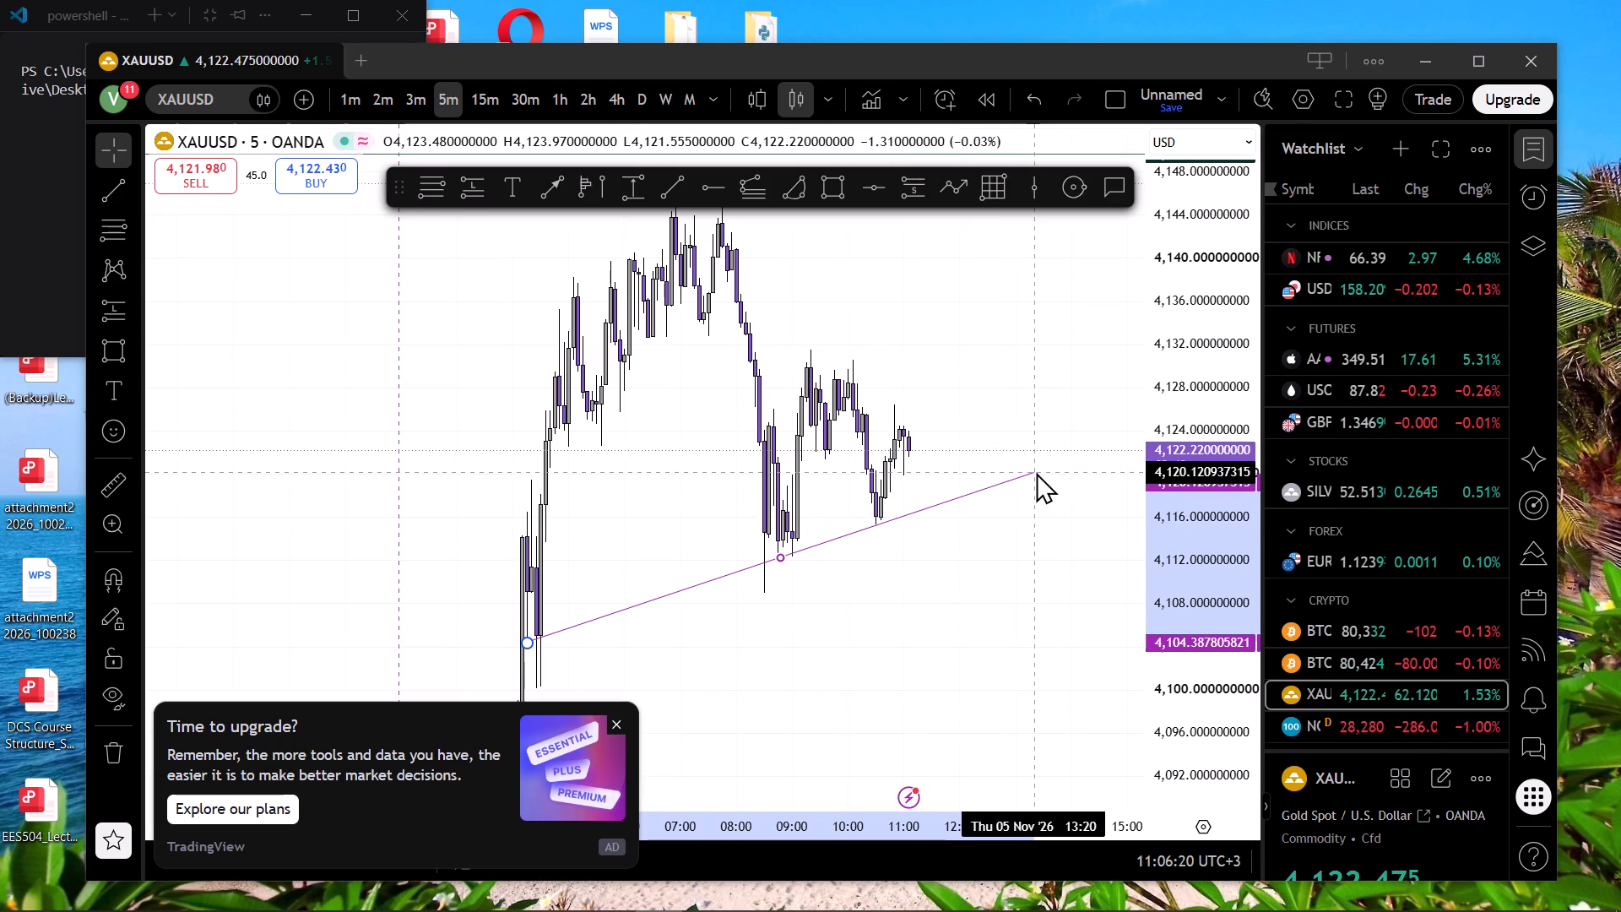
left_click_drag(1036, 472, 1036, 467)
left_click(1036, 467)
left_click(1030, 522)
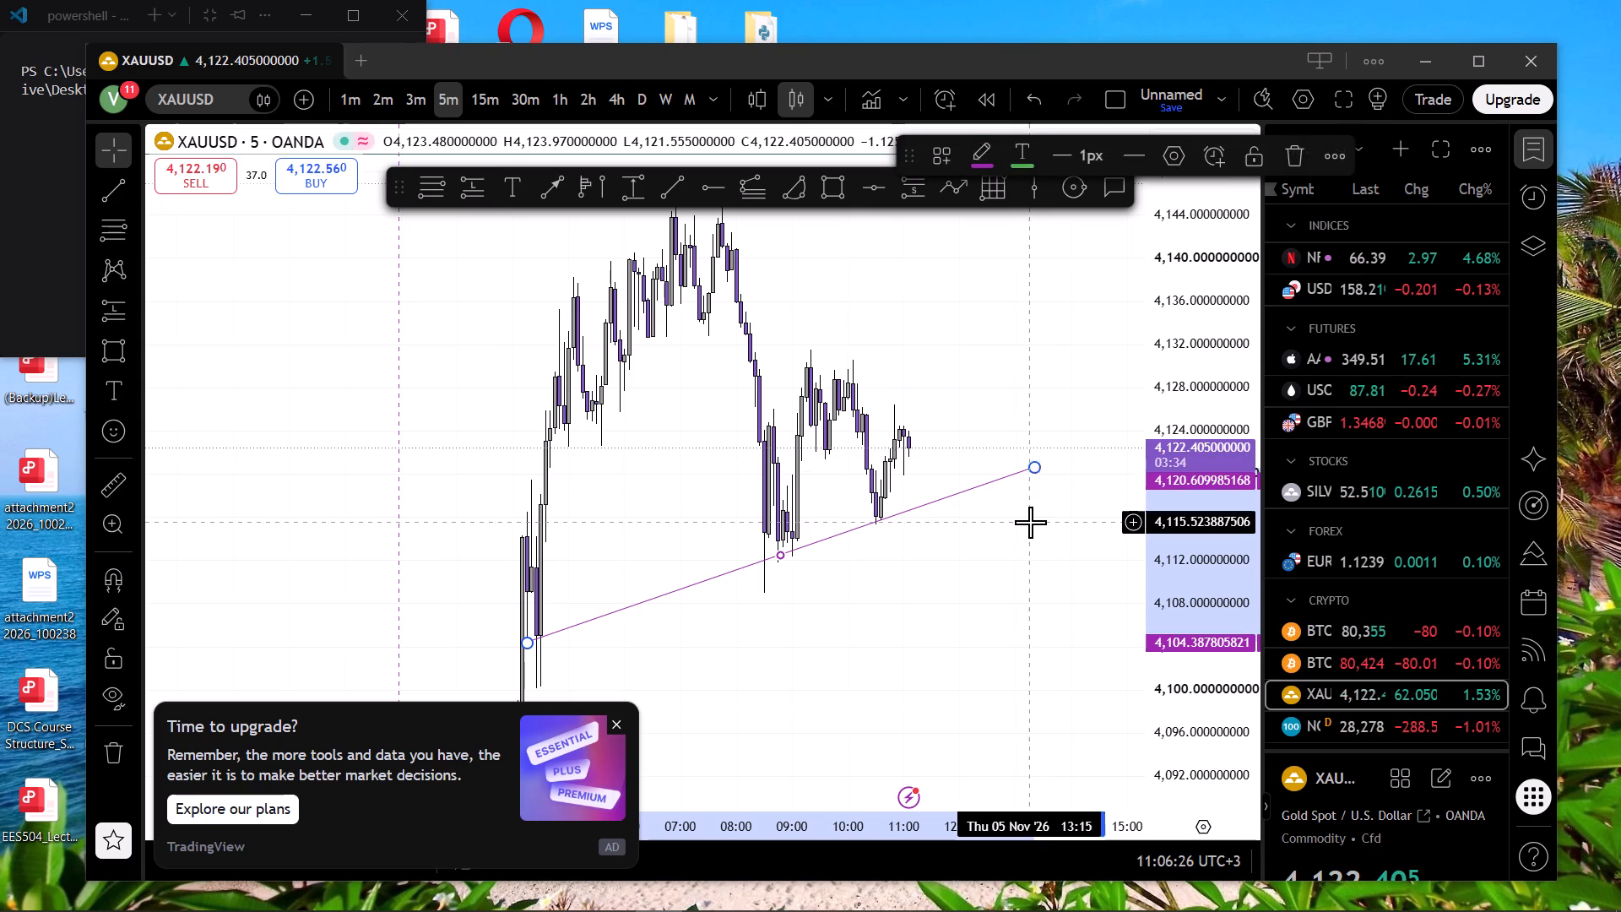
Examine the XAUUSD price action around the rising trend line and the move that preceded it.
left_click_drag(958, 426, 975, 506)
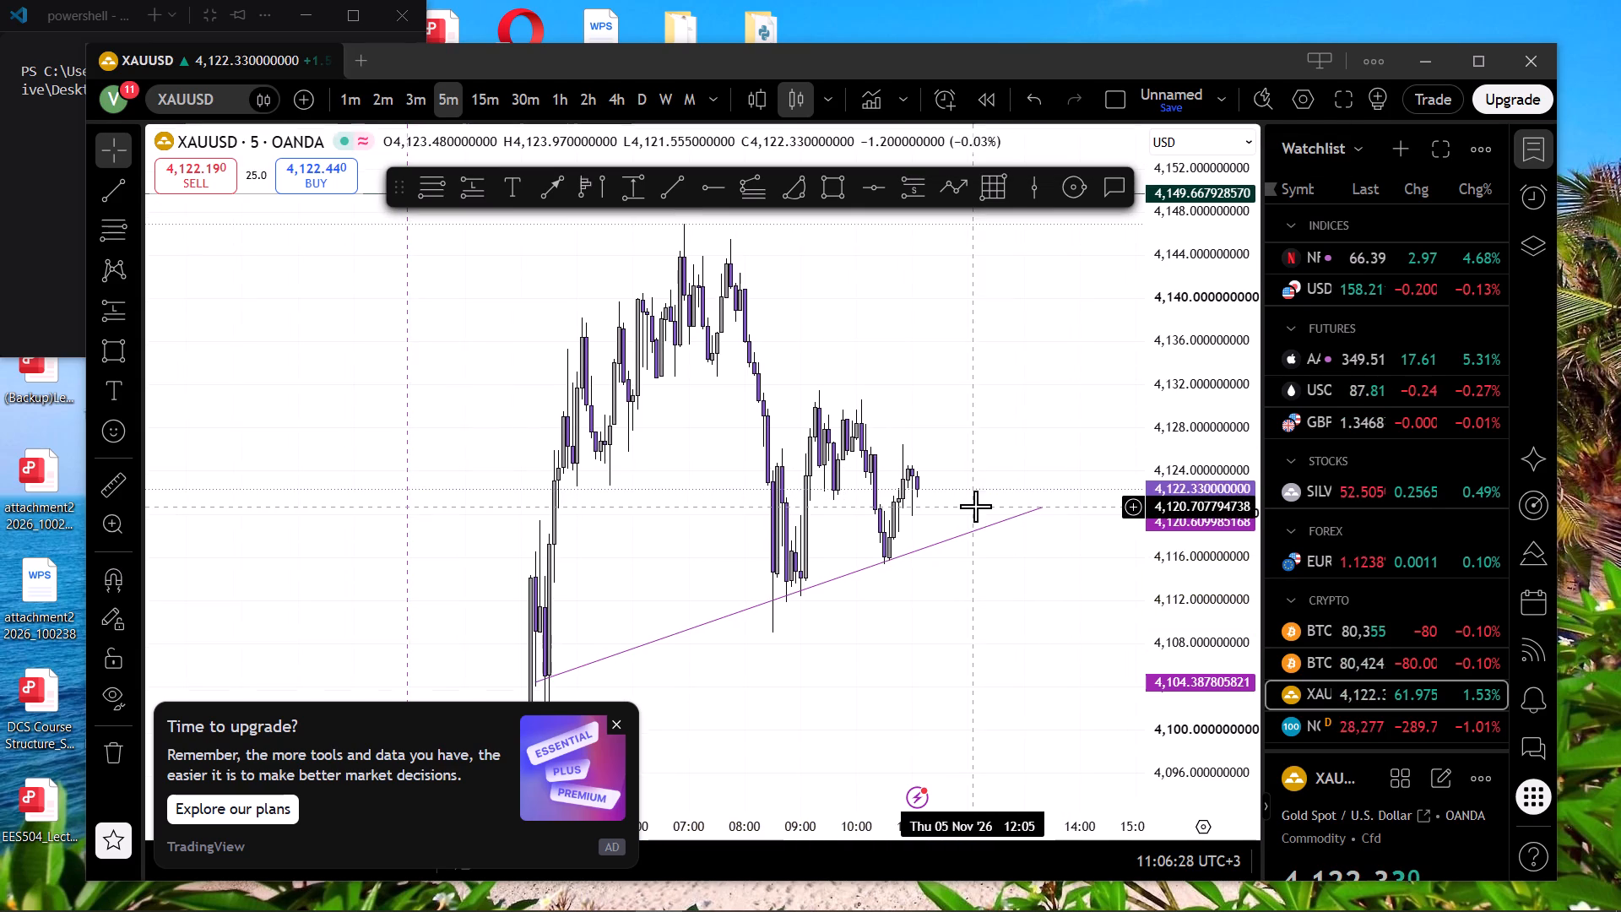
left_click_drag(956, 354, 967, 369)
scroll(881, 263, "up", 1)
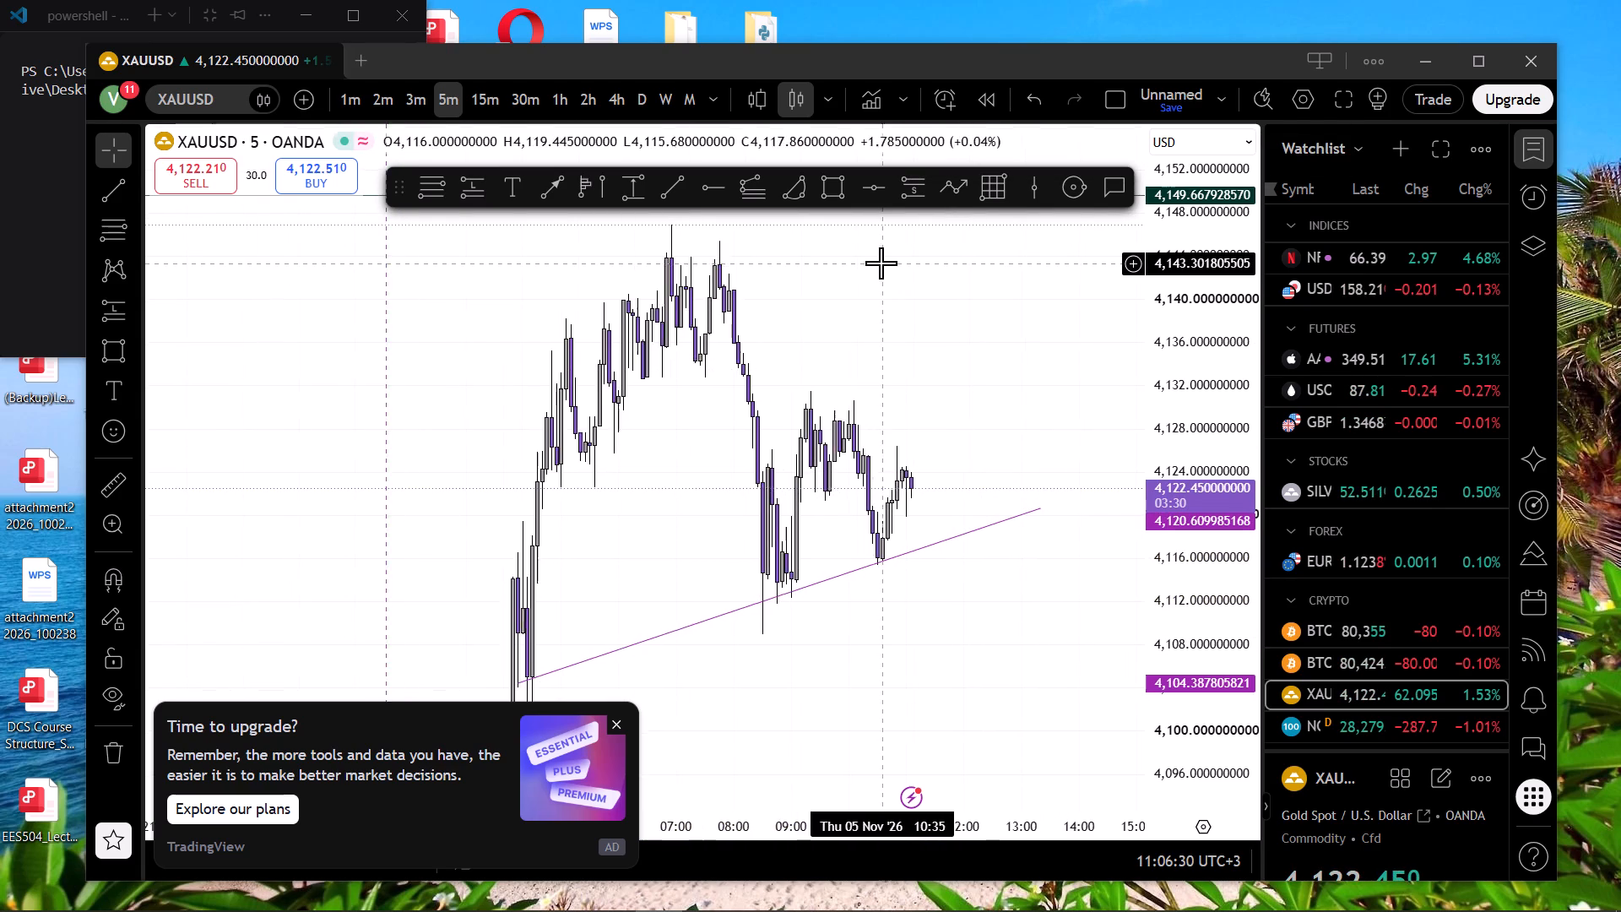
scroll(881, 263, "up", 1)
left_click_drag(903, 352, 957, 473)
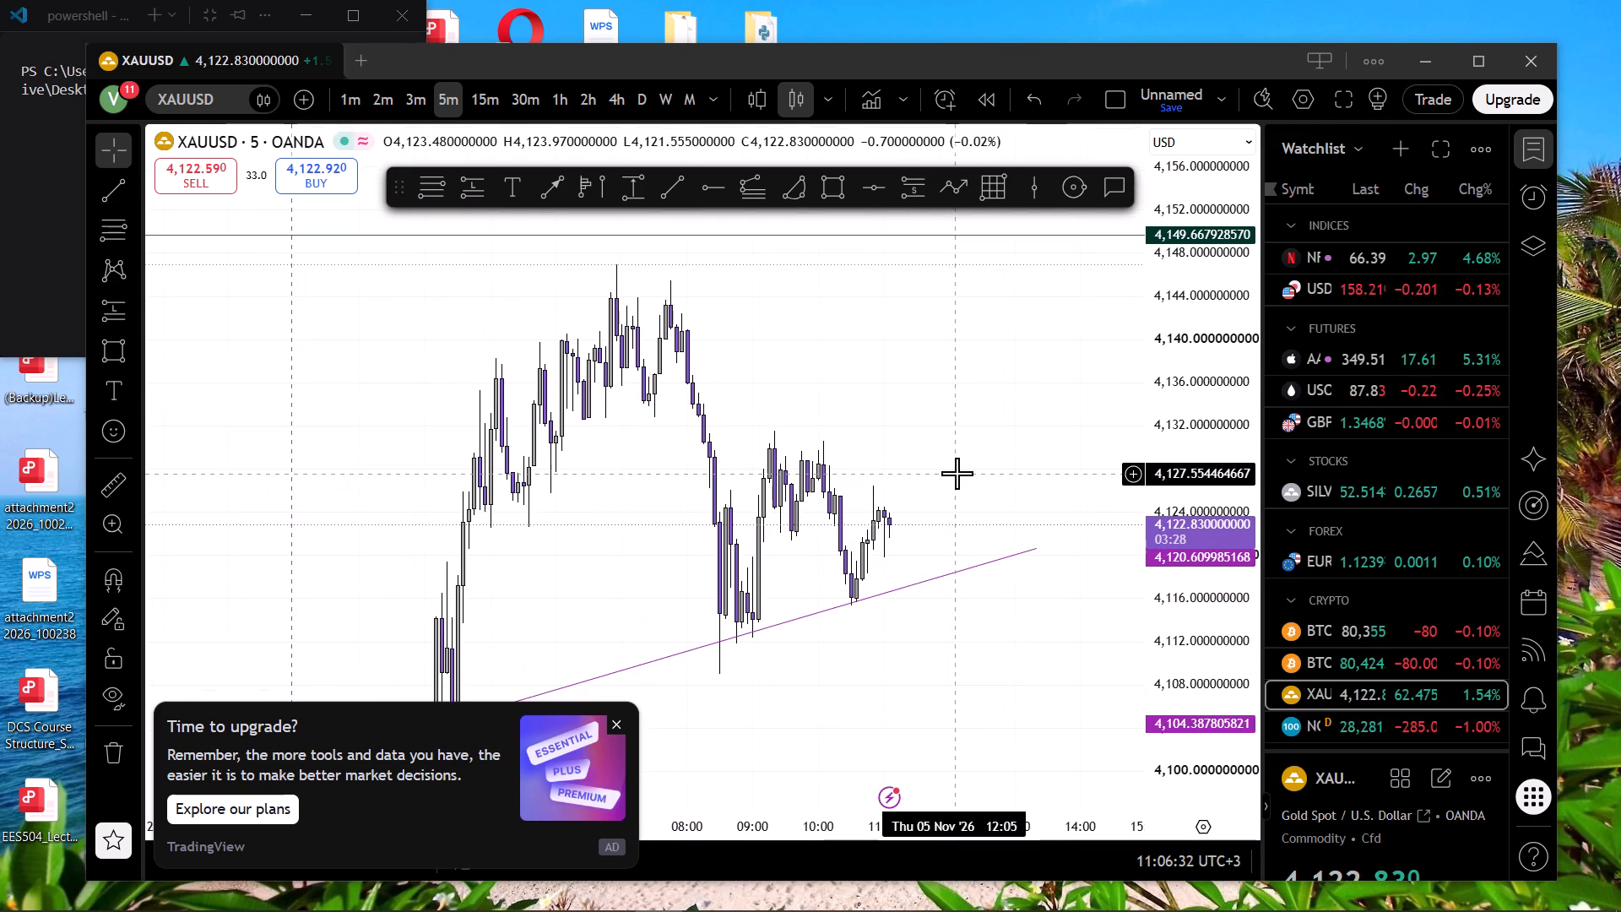
left_click_drag(977, 627, 984, 544)
left_click_drag(843, 615, 1116, 268)
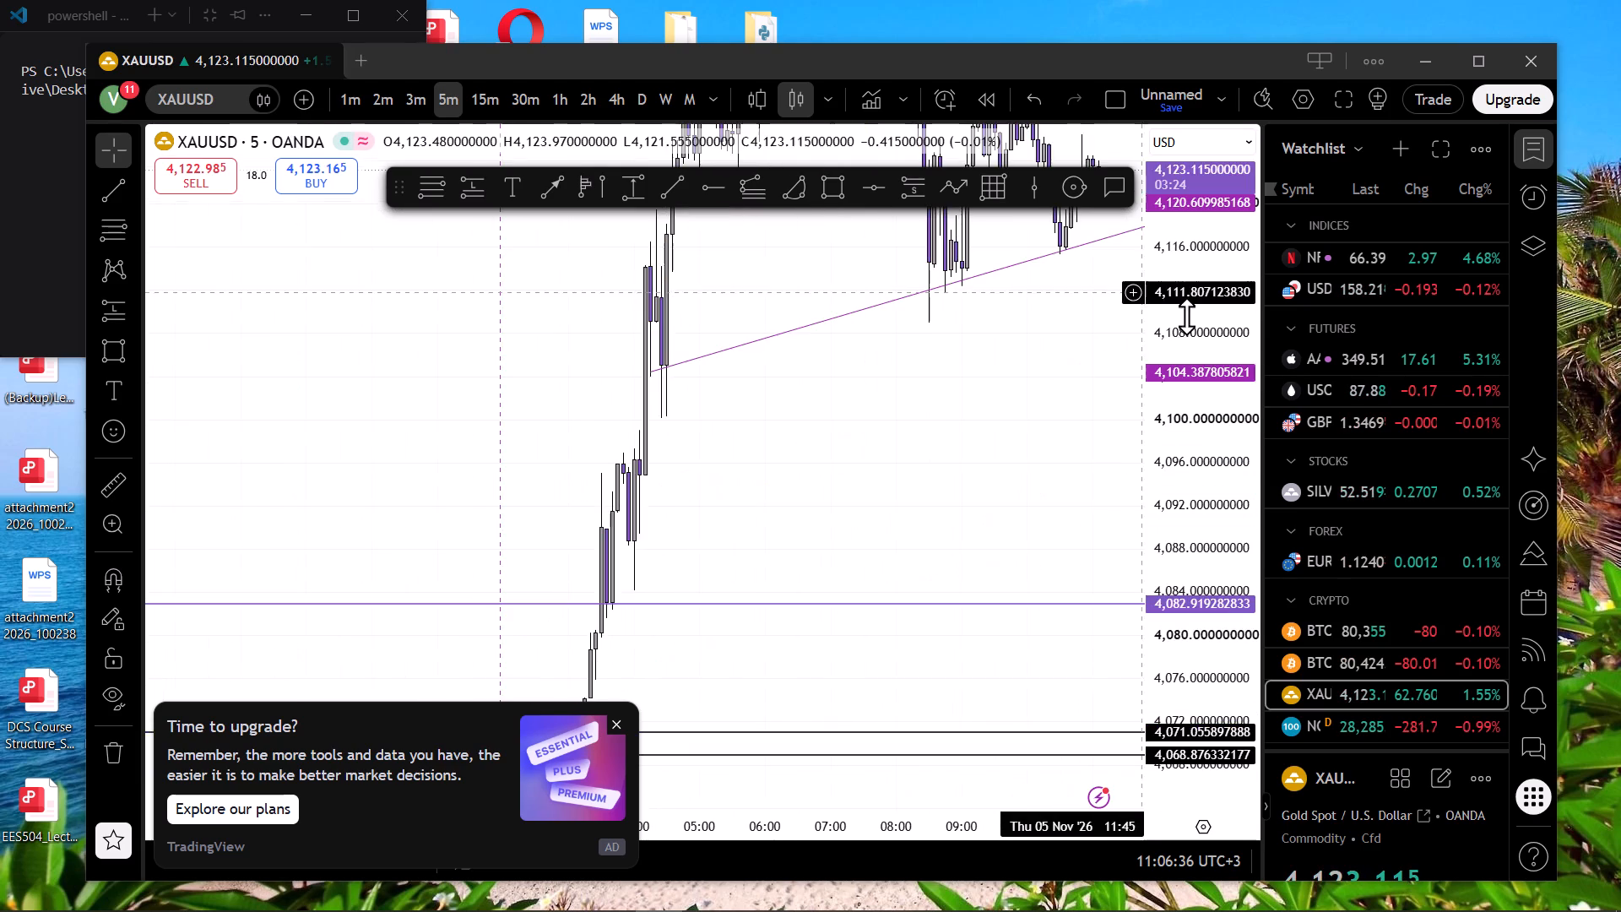
left_click_drag(1206, 323, 1224, 653)
scroll(898, 521, "down", 2)
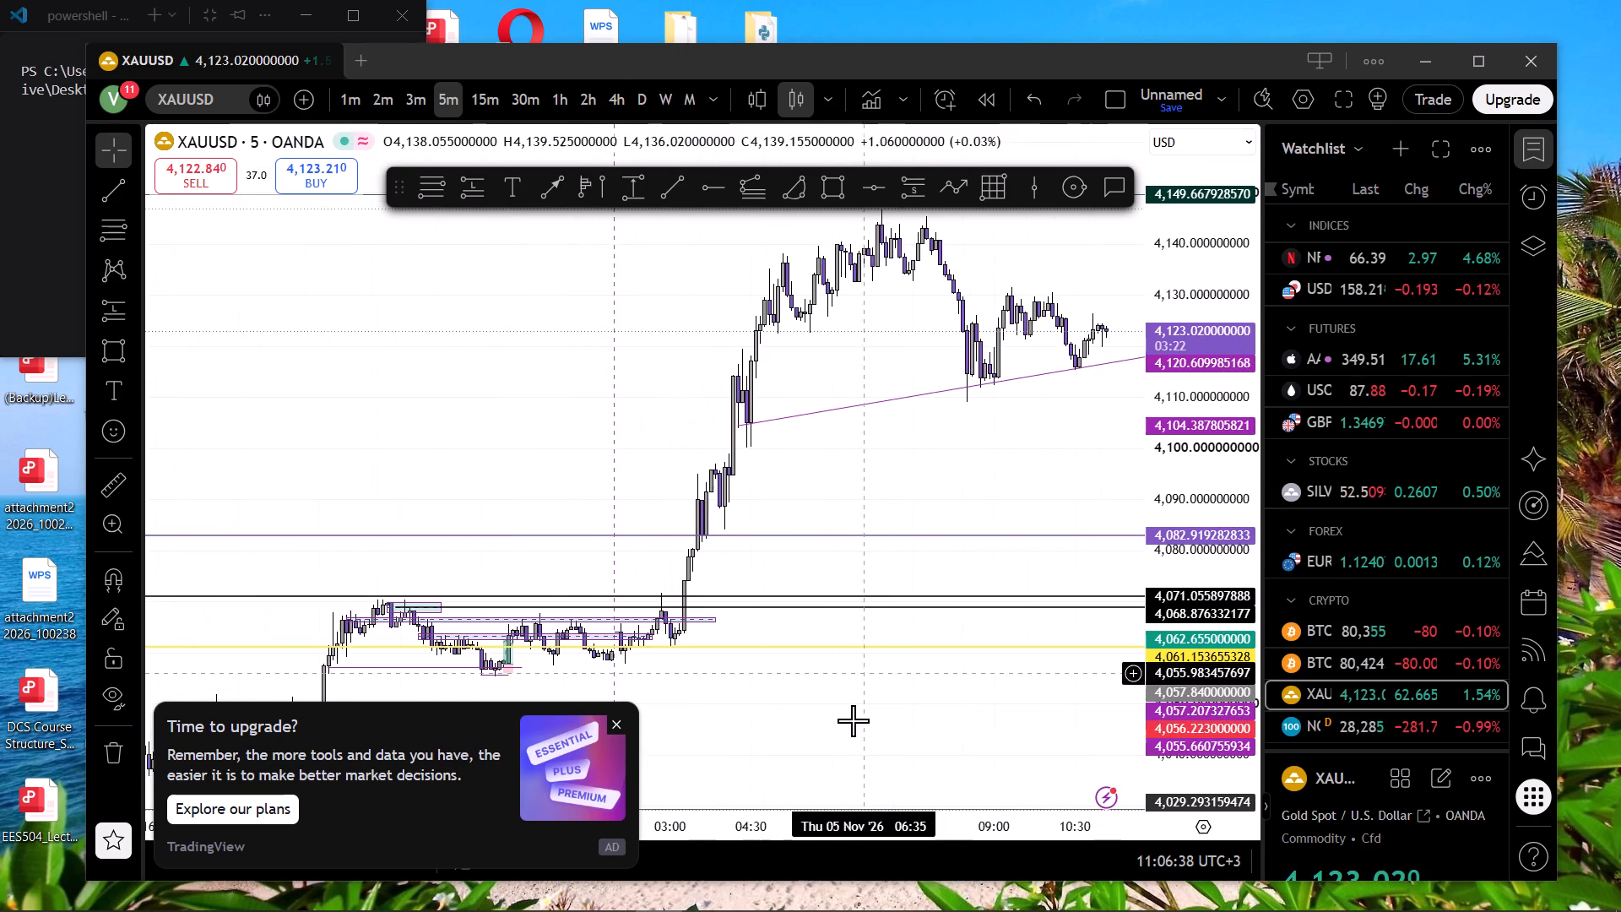
Draw a falling trend line across the highs of the pre-rally consolidation, from about 4,070.50 to about 4,060.89 at 04:05 on 5 November.
left_click_drag(853, 721, 946, 426)
left_click_drag(1192, 603, 1190, 151)
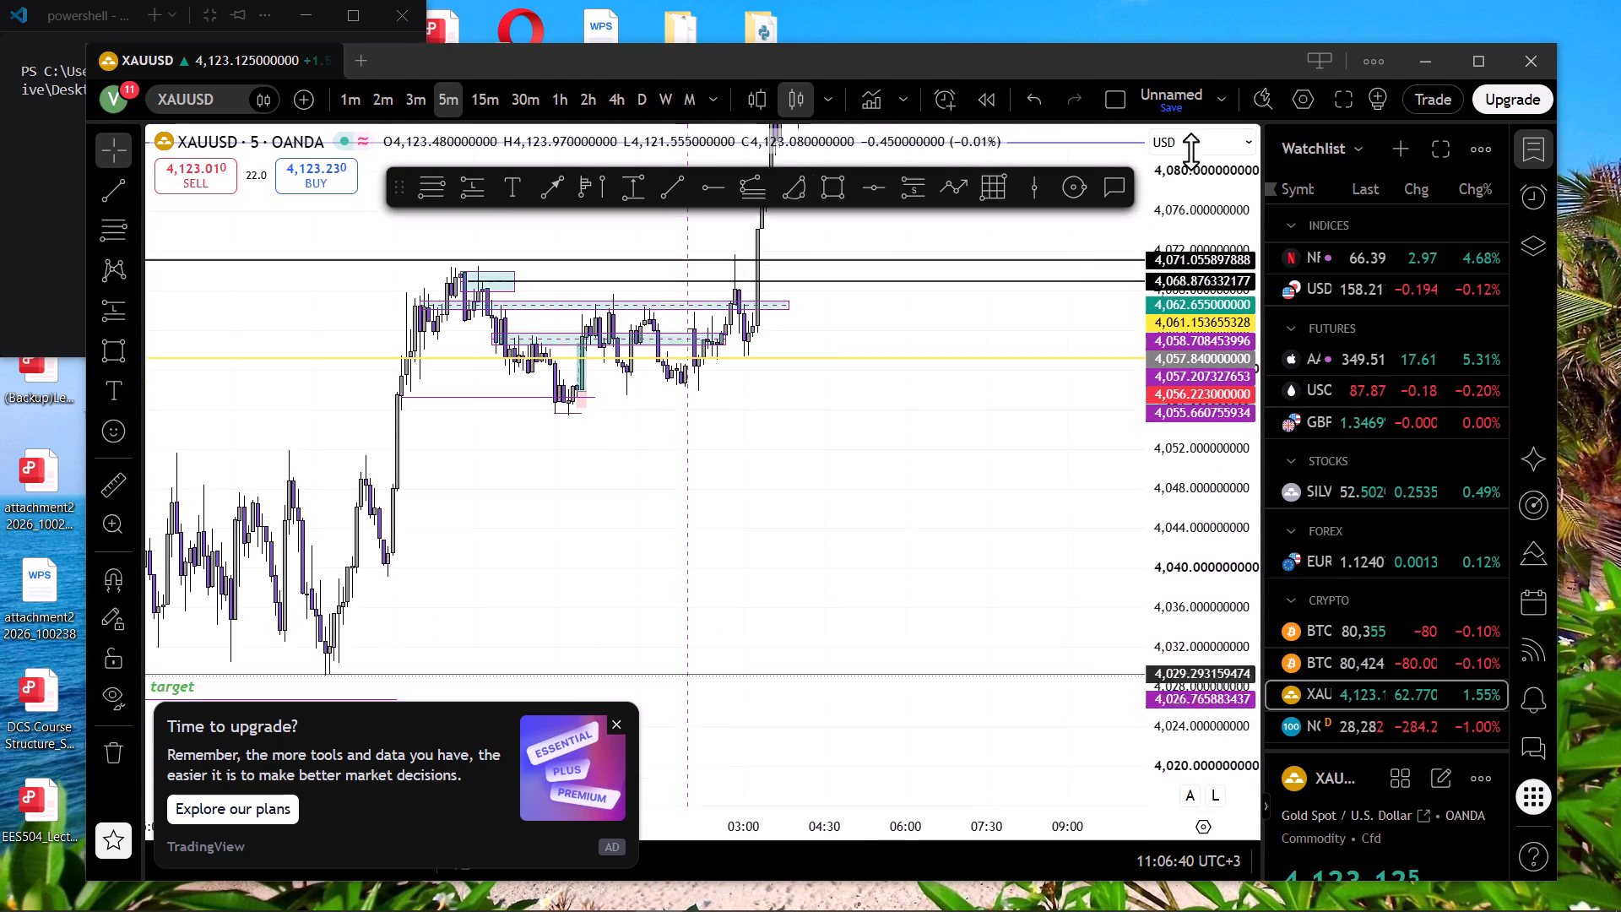
left_click_drag(1190, 151, 1190, 64)
left_click_drag(843, 437, 955, 685)
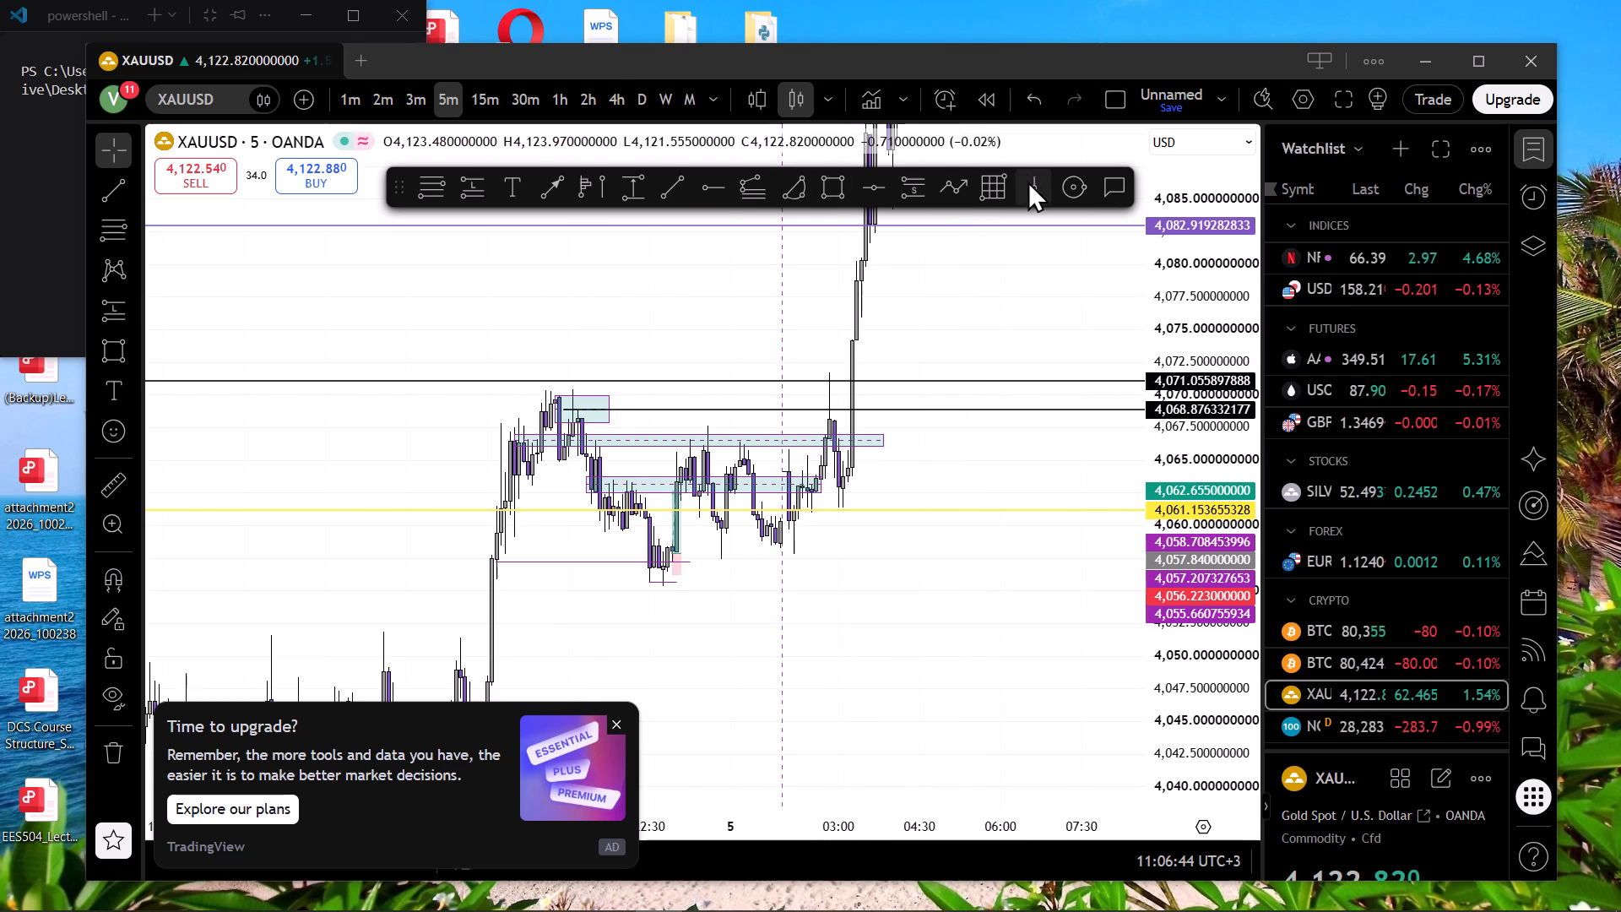
left_click(684, 181)
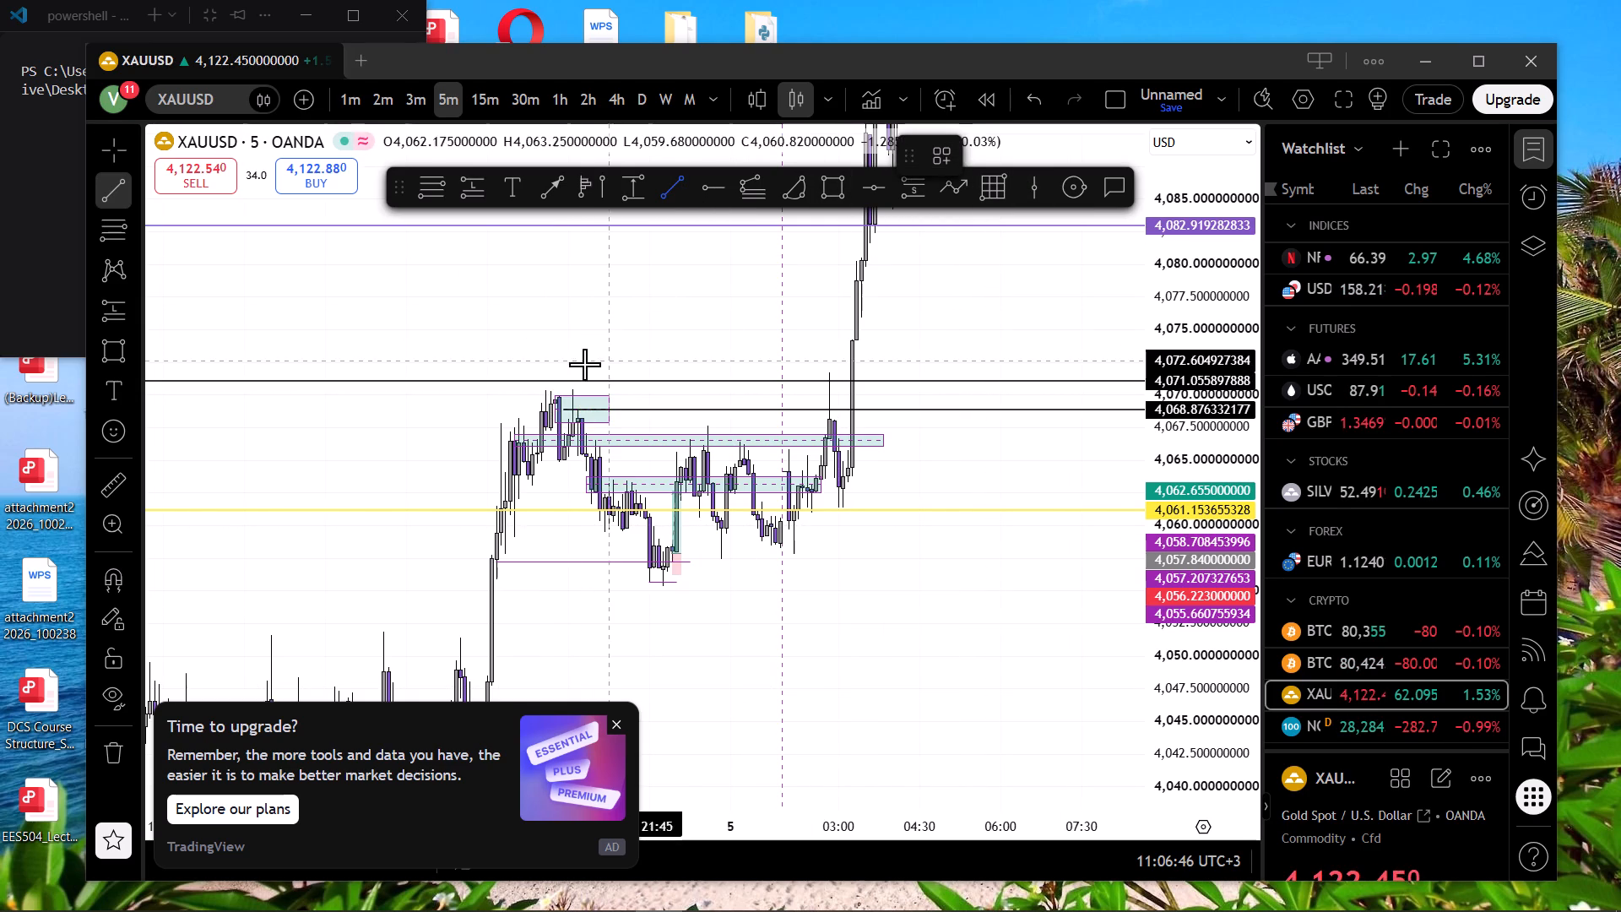
left_click_drag(550, 388, 773, 459)
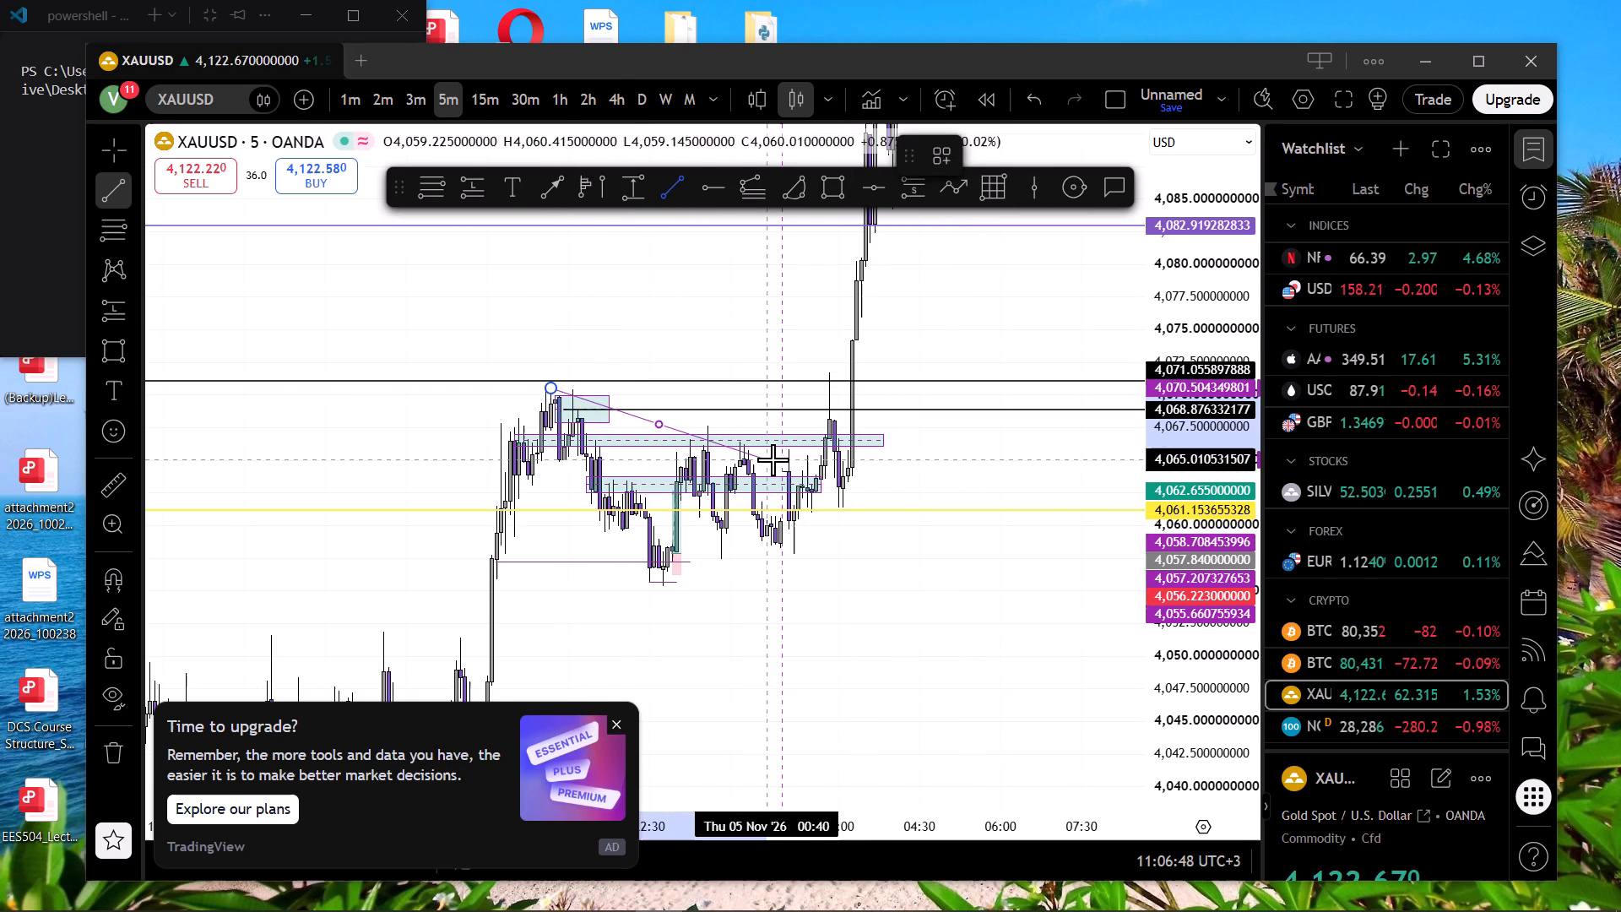
left_click_drag(773, 459, 853, 504)
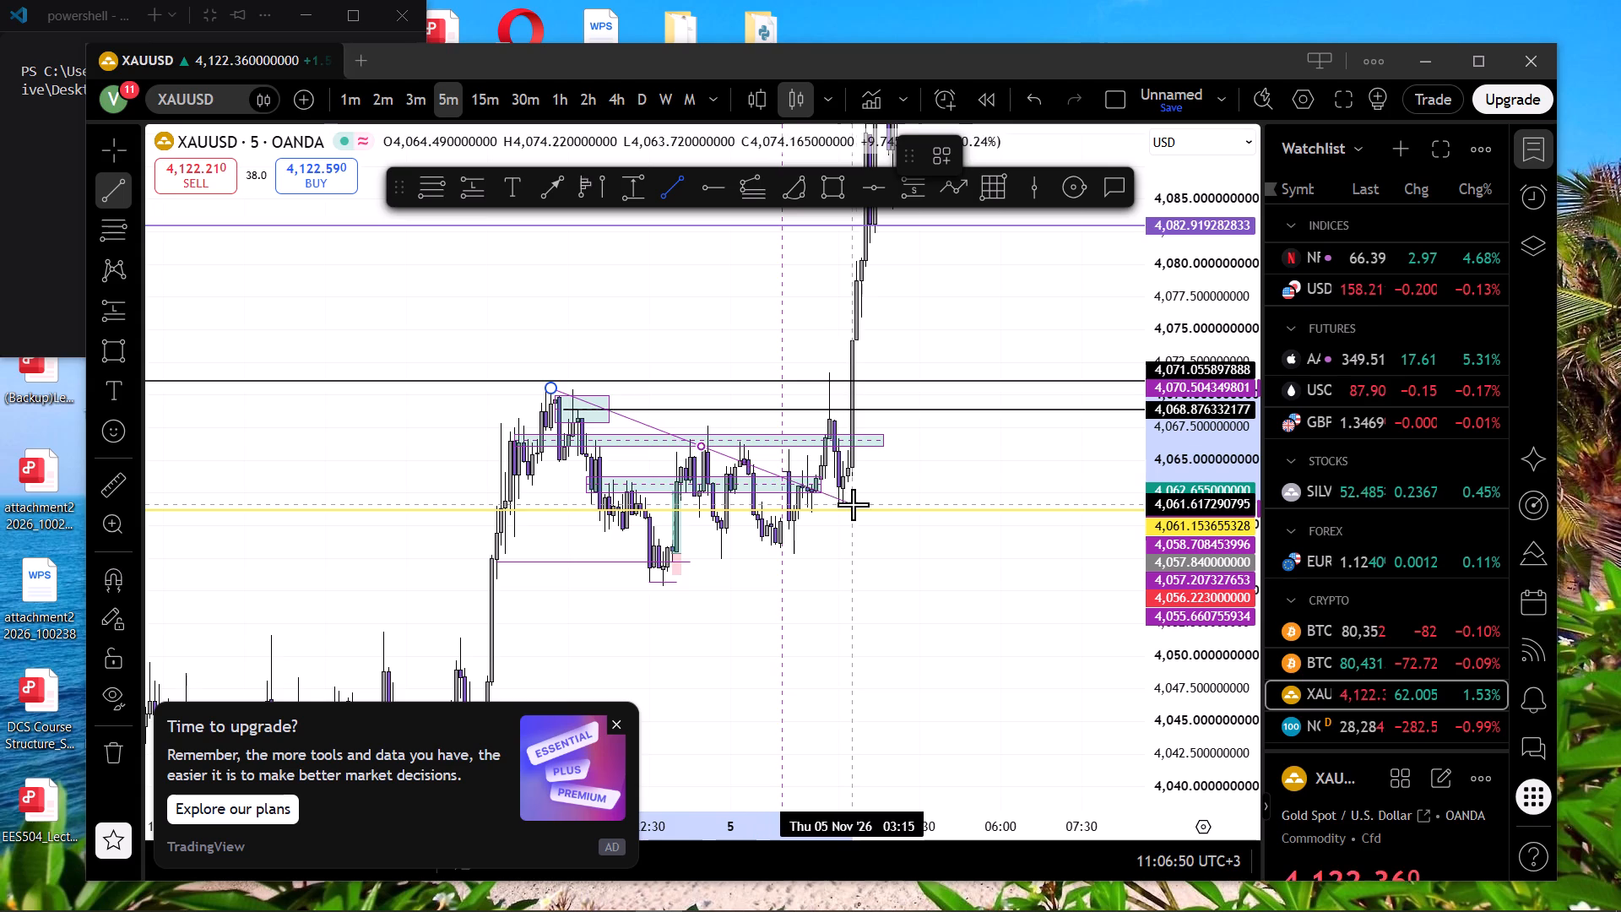
left_click_drag(853, 504, 870, 508)
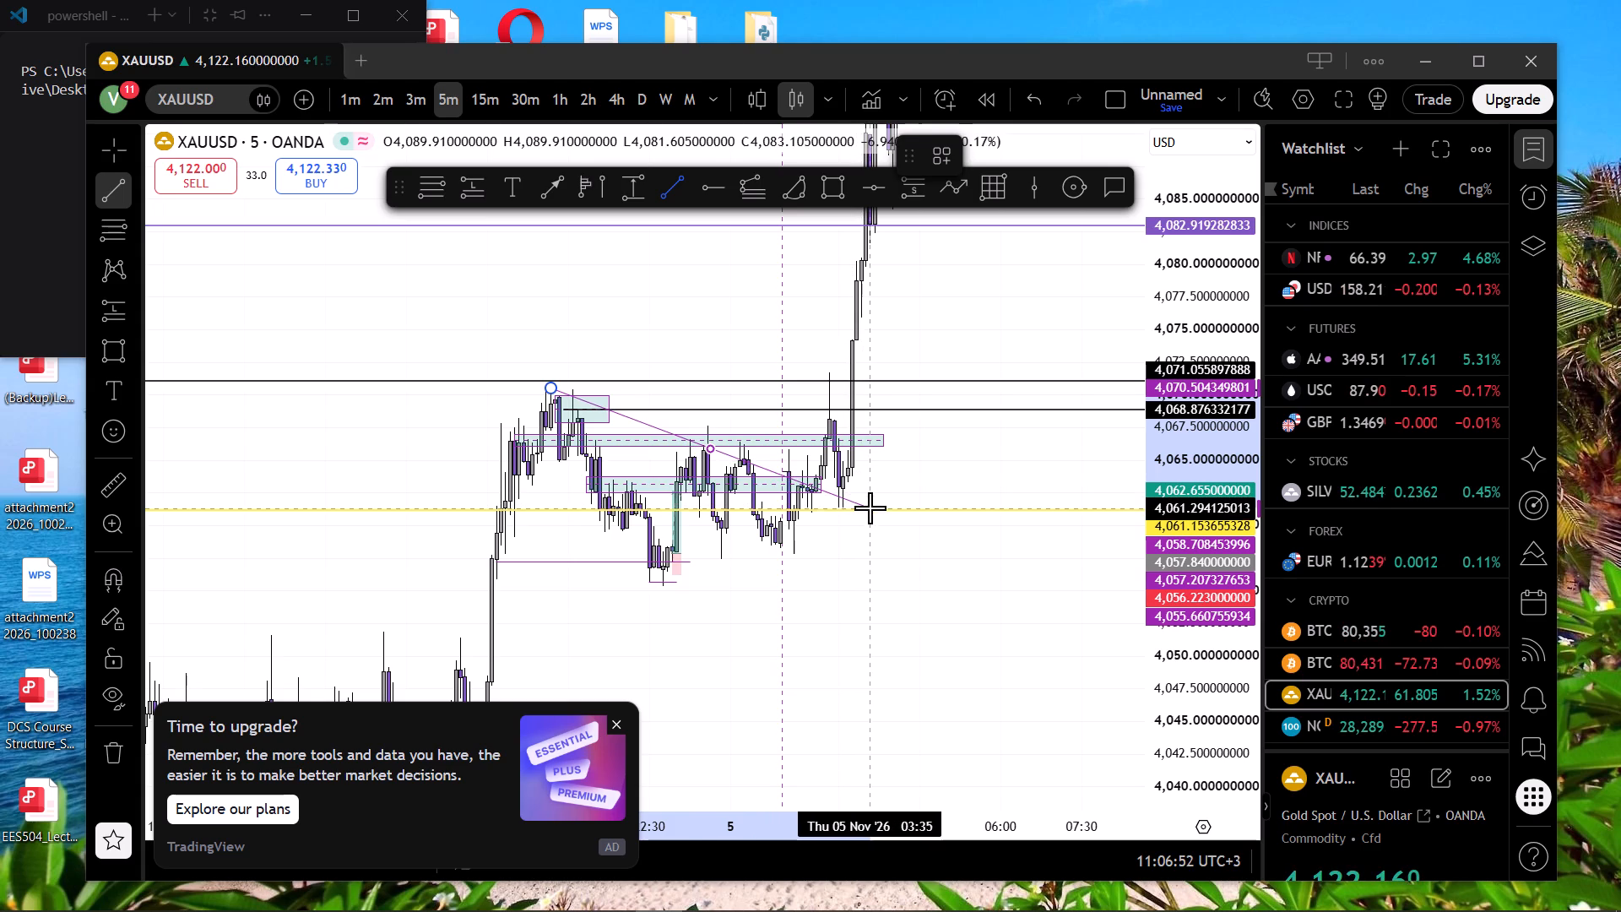
left_click_drag(870, 508, 863, 502)
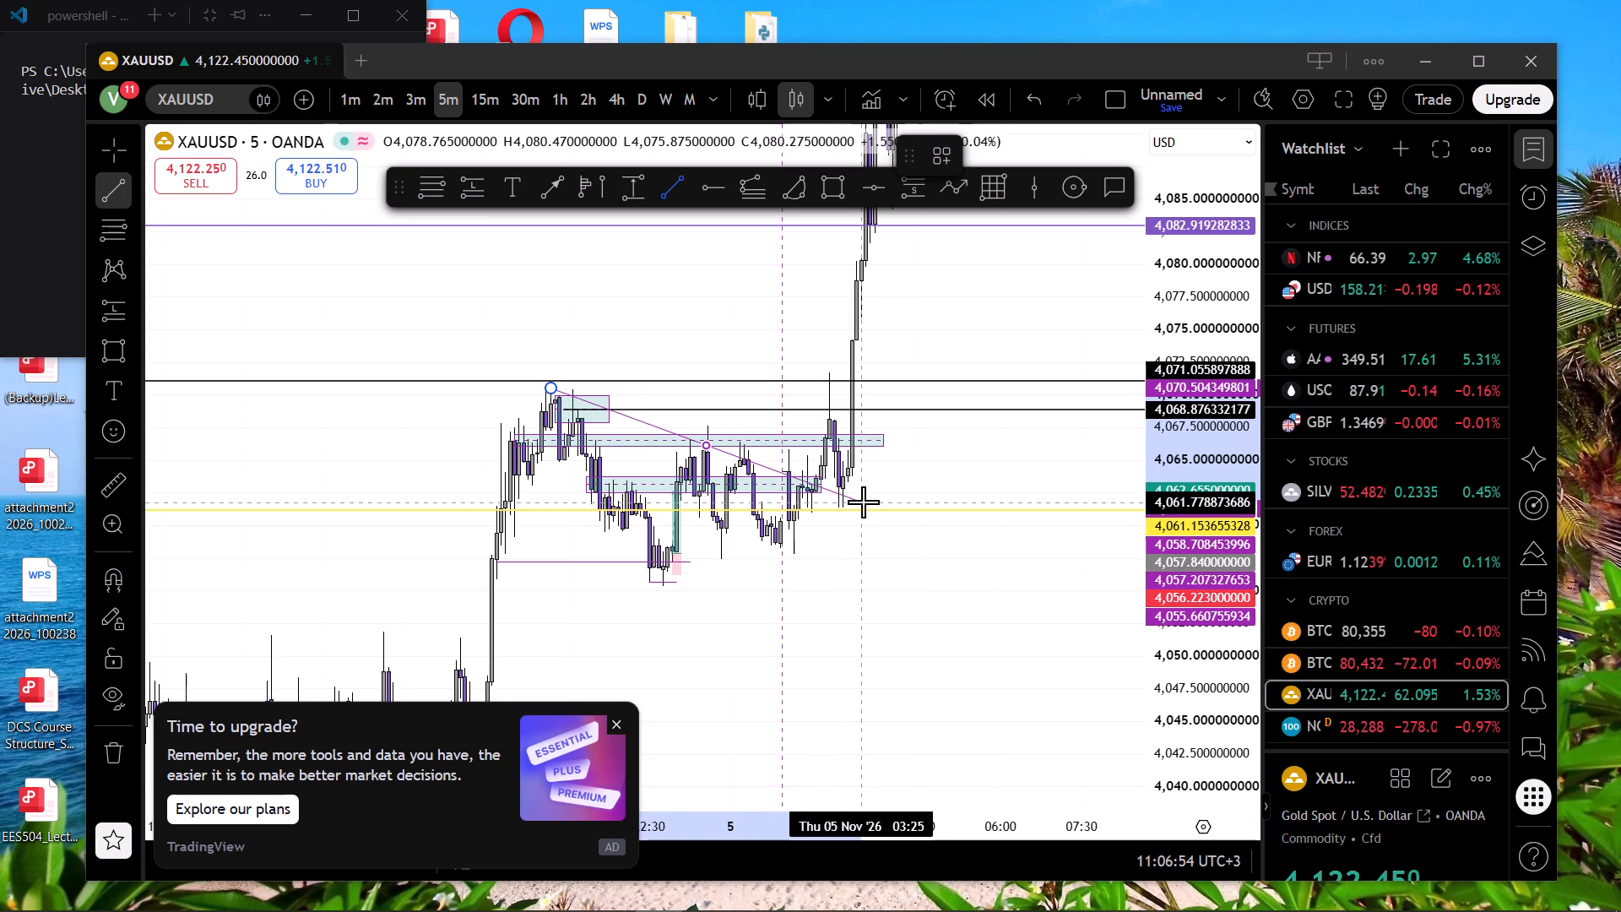
double_click(898, 513)
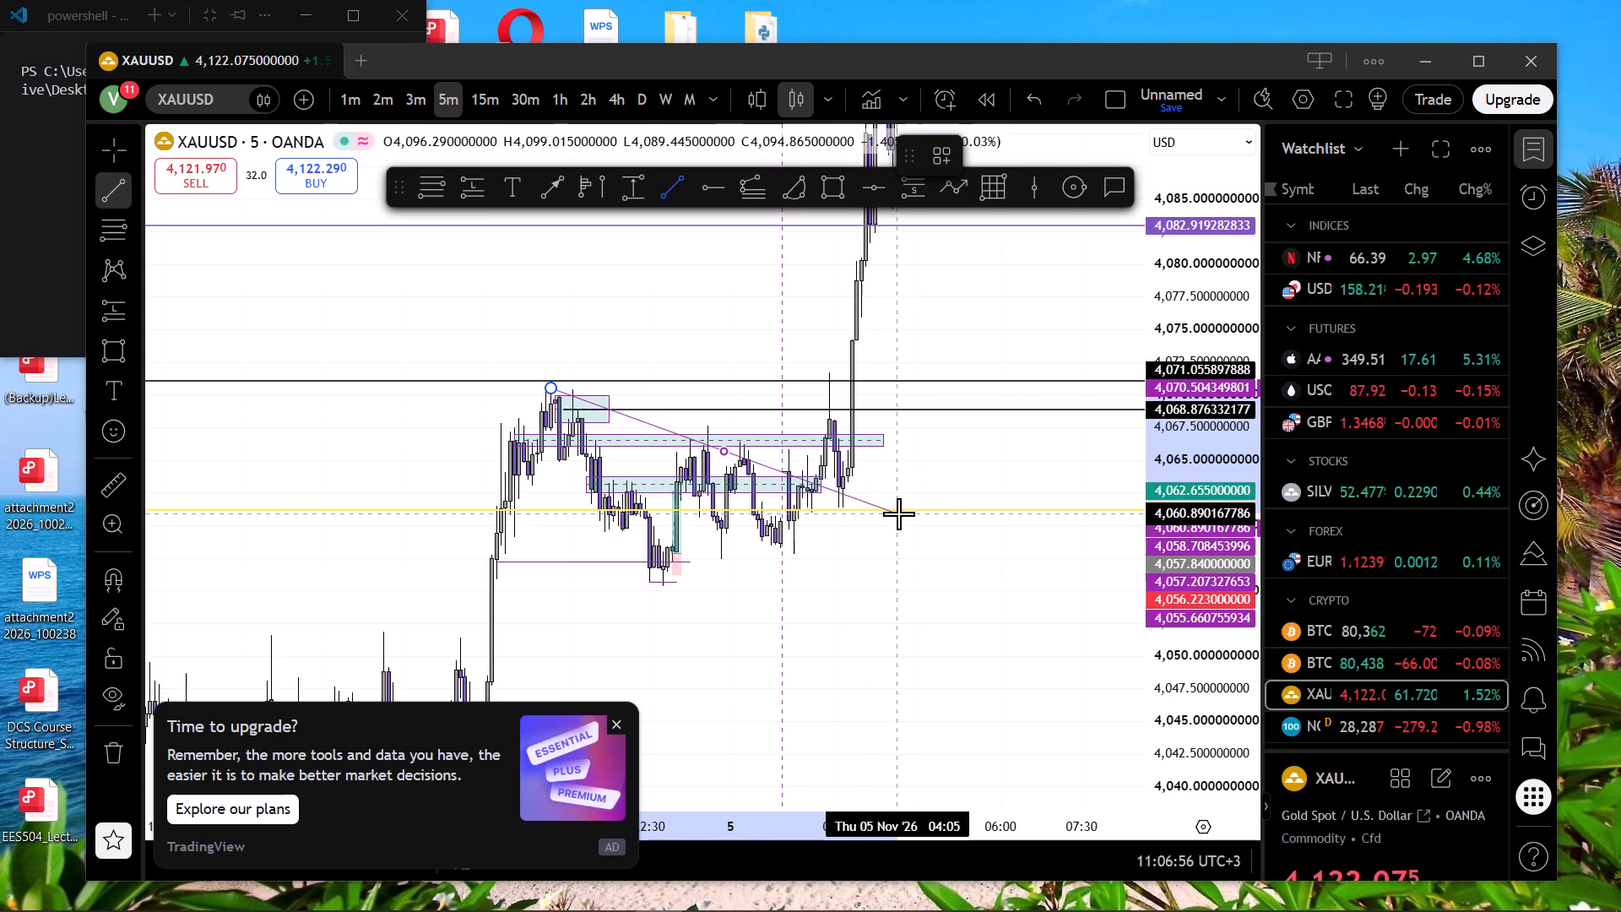
Move the falling trend line's upper end slightly earlier, to about 4,070.42, just before the consolidation's peak.
left_click_drag(554, 383, 553, 383)
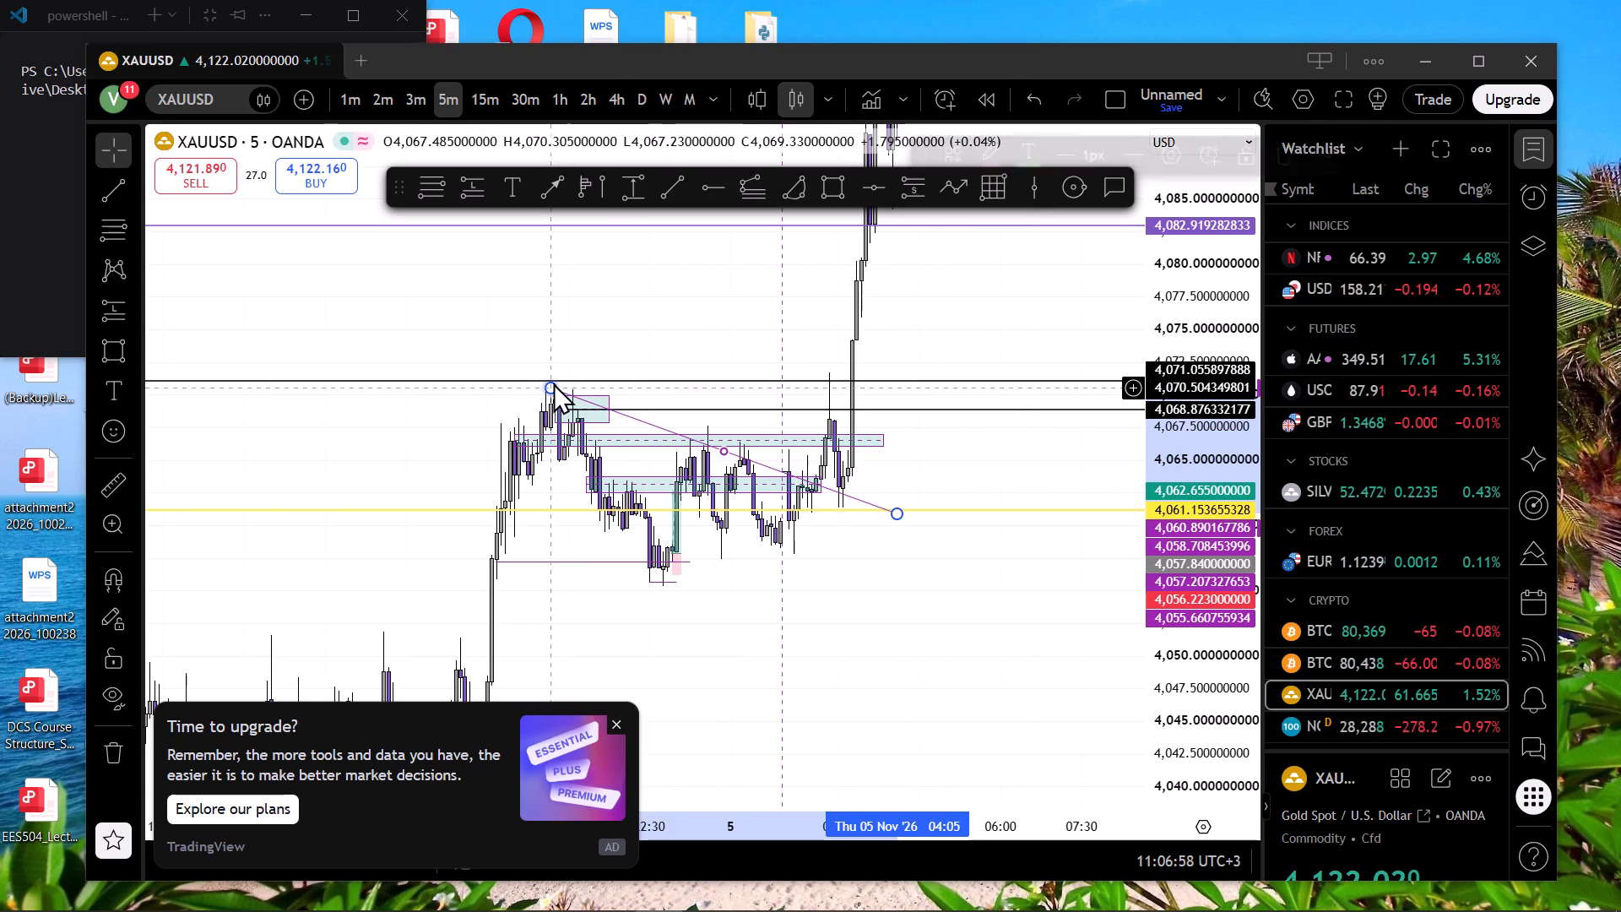
left_click_drag(553, 383, 533, 388)
left_click(951, 637)
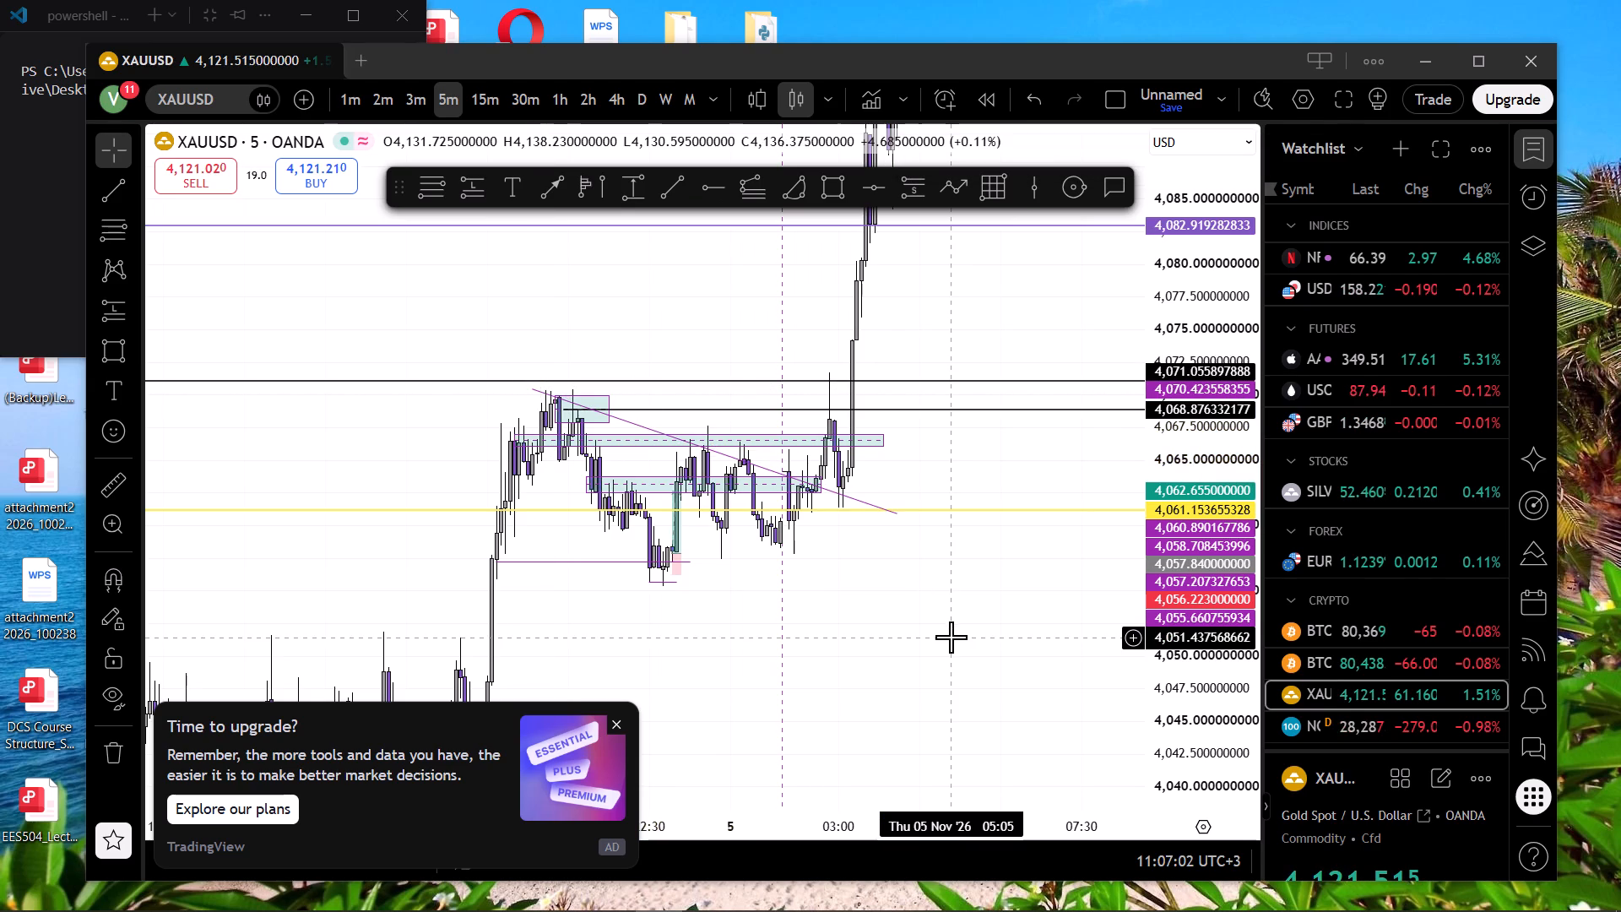
Examine the price action around the falling trend line, the rally after it and the rising trend line near the current price.
scroll(891, 595, "up", 2)
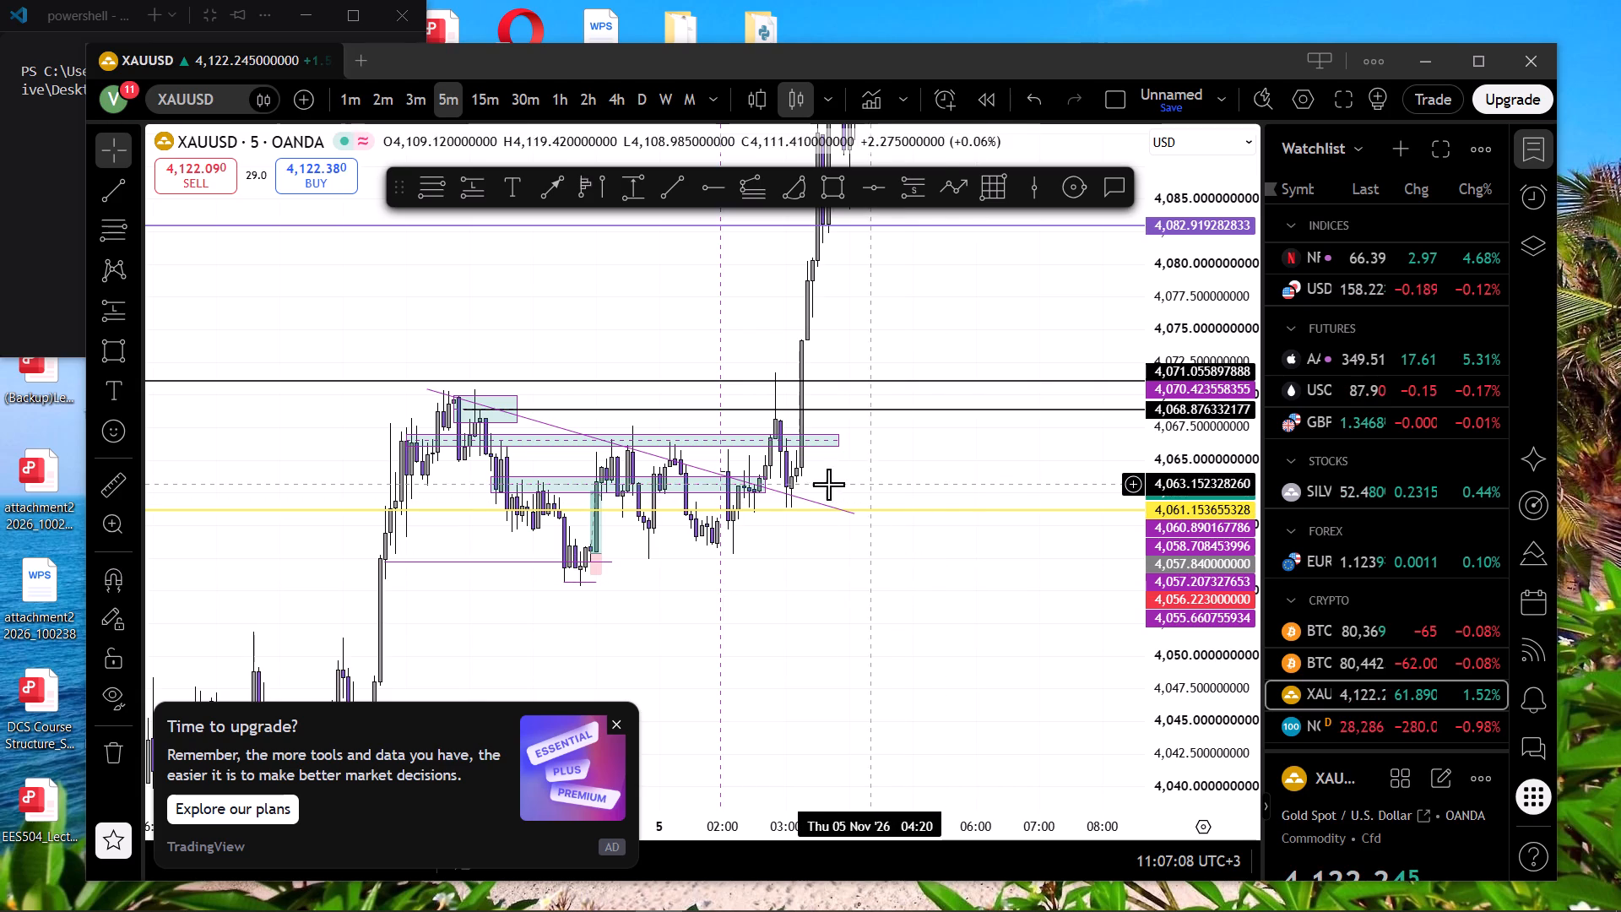
left_click_drag(908, 289, 329, 501)
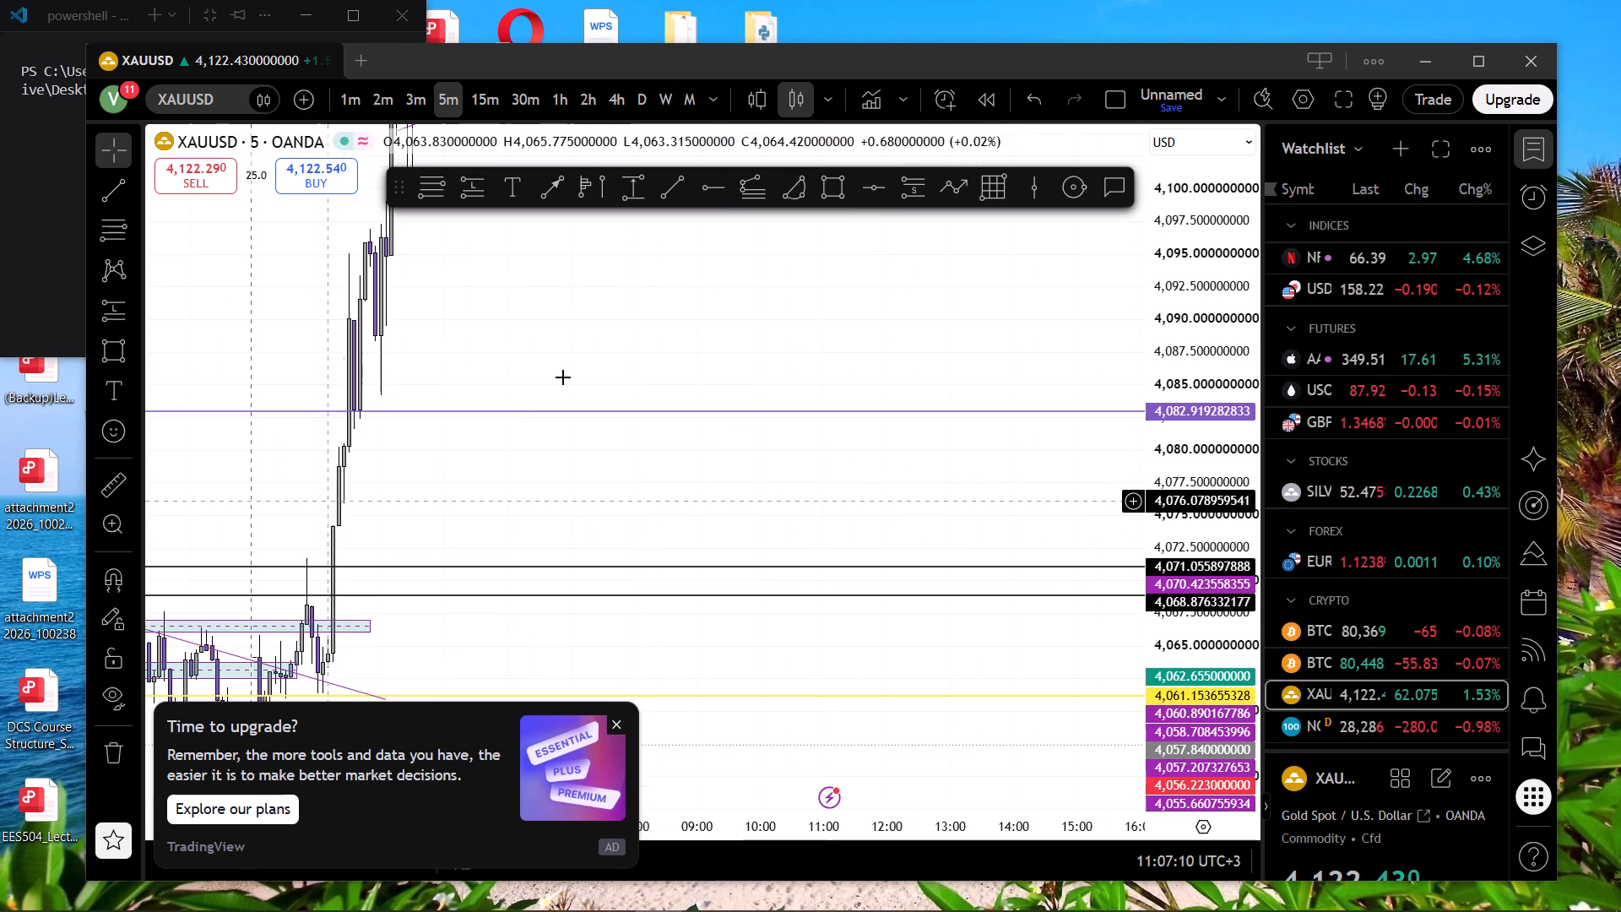
left_click_drag(548, 480, 1027, 149)
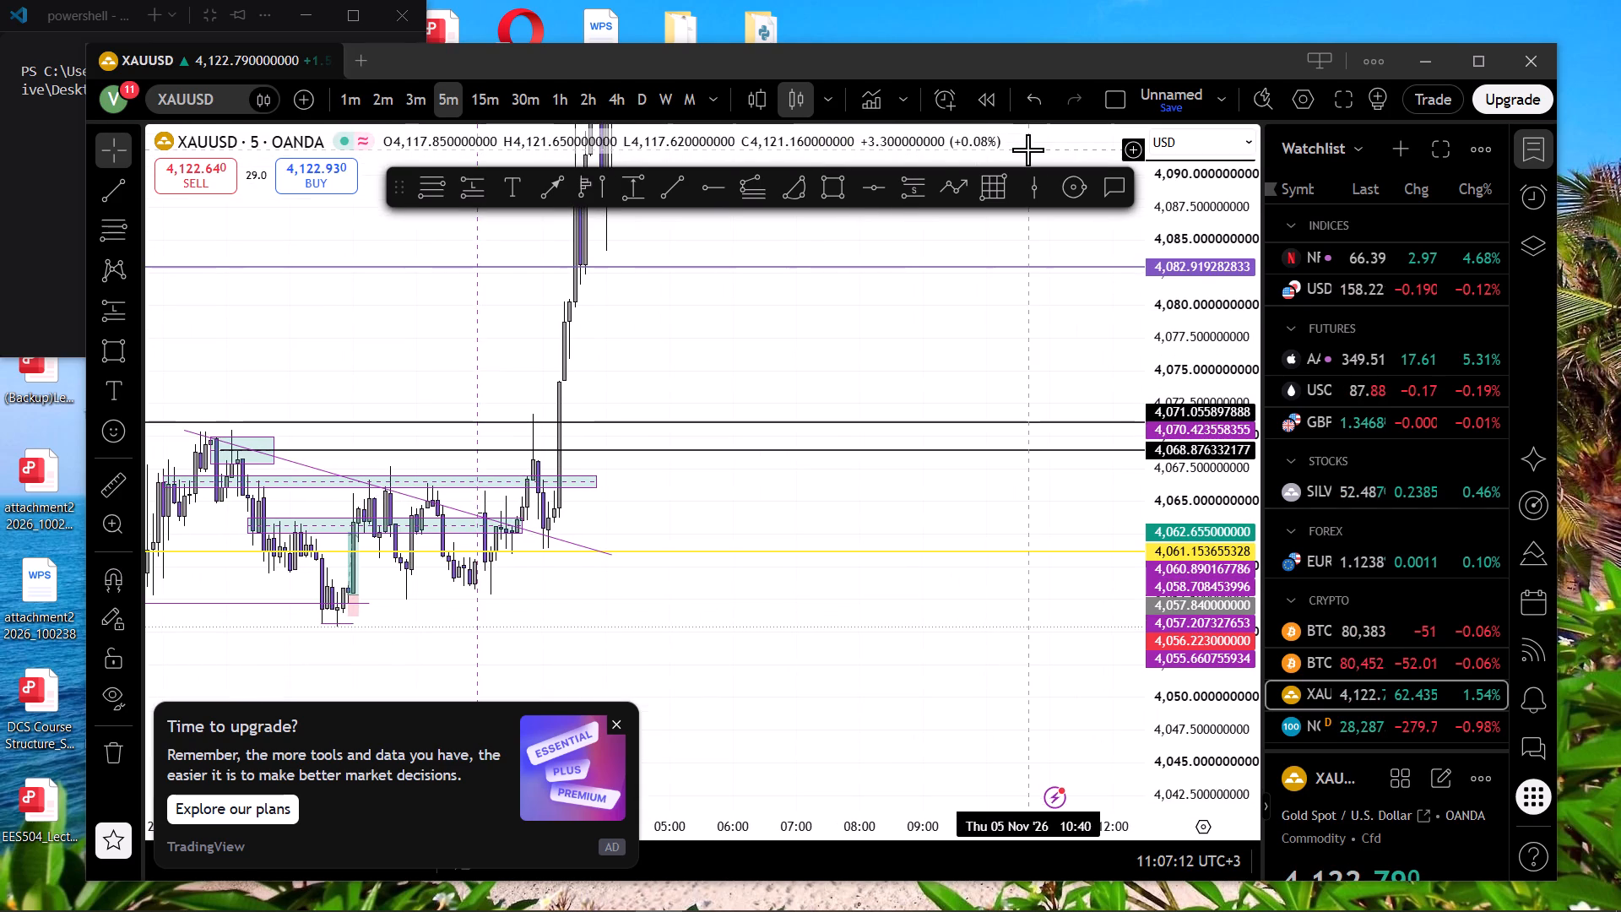
left_click_drag(727, 617, 917, 337)
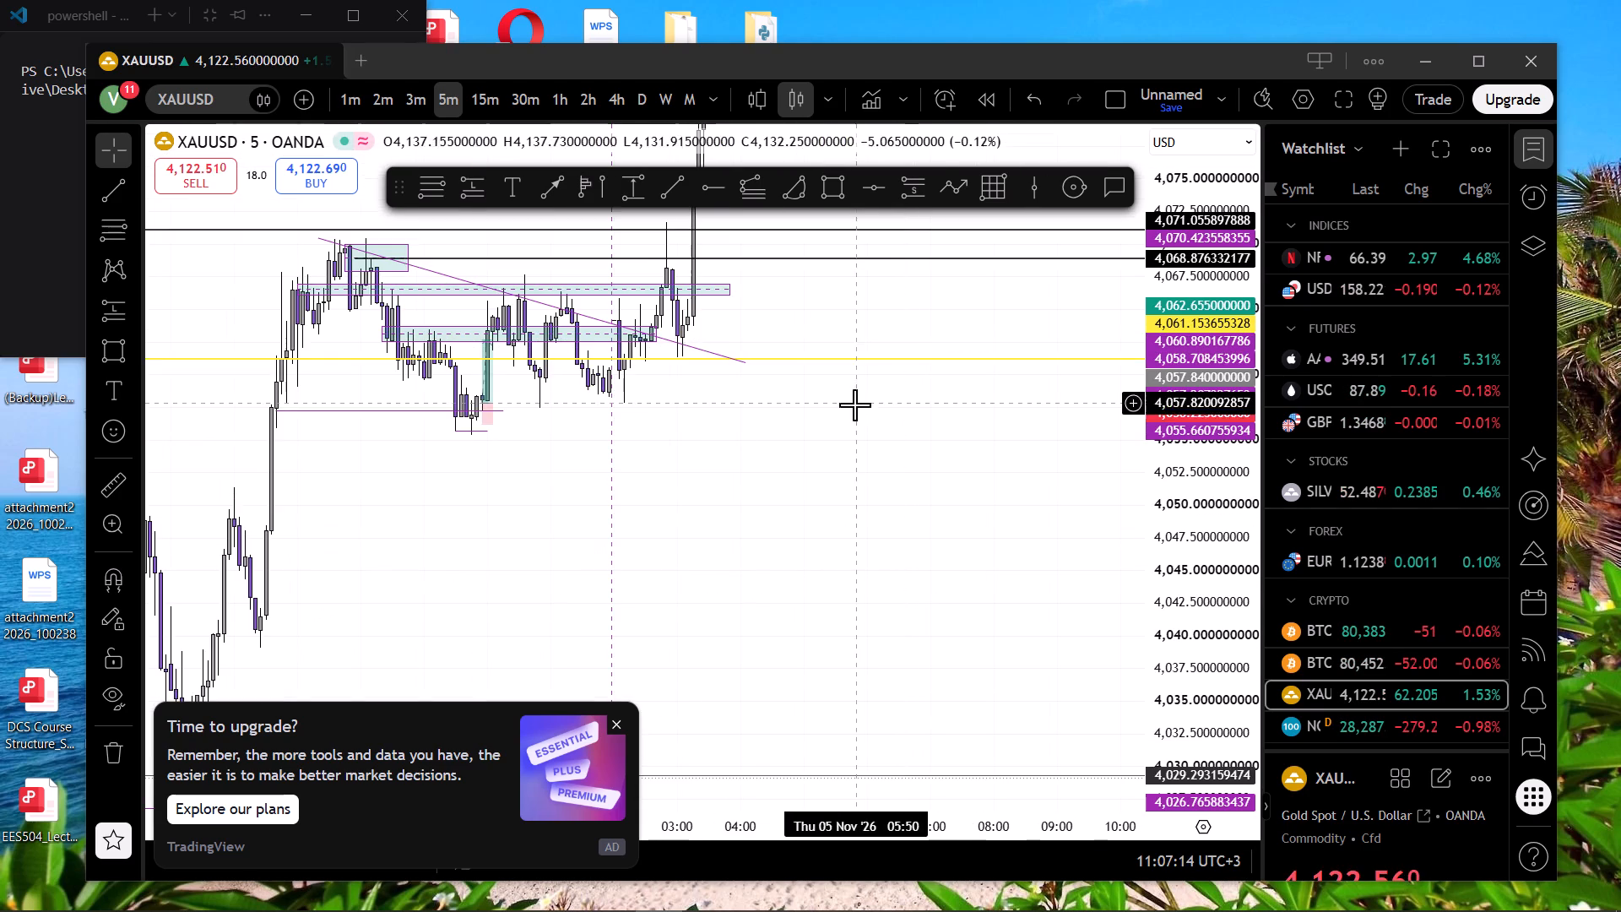
scroll(762, 440, "down", 1)
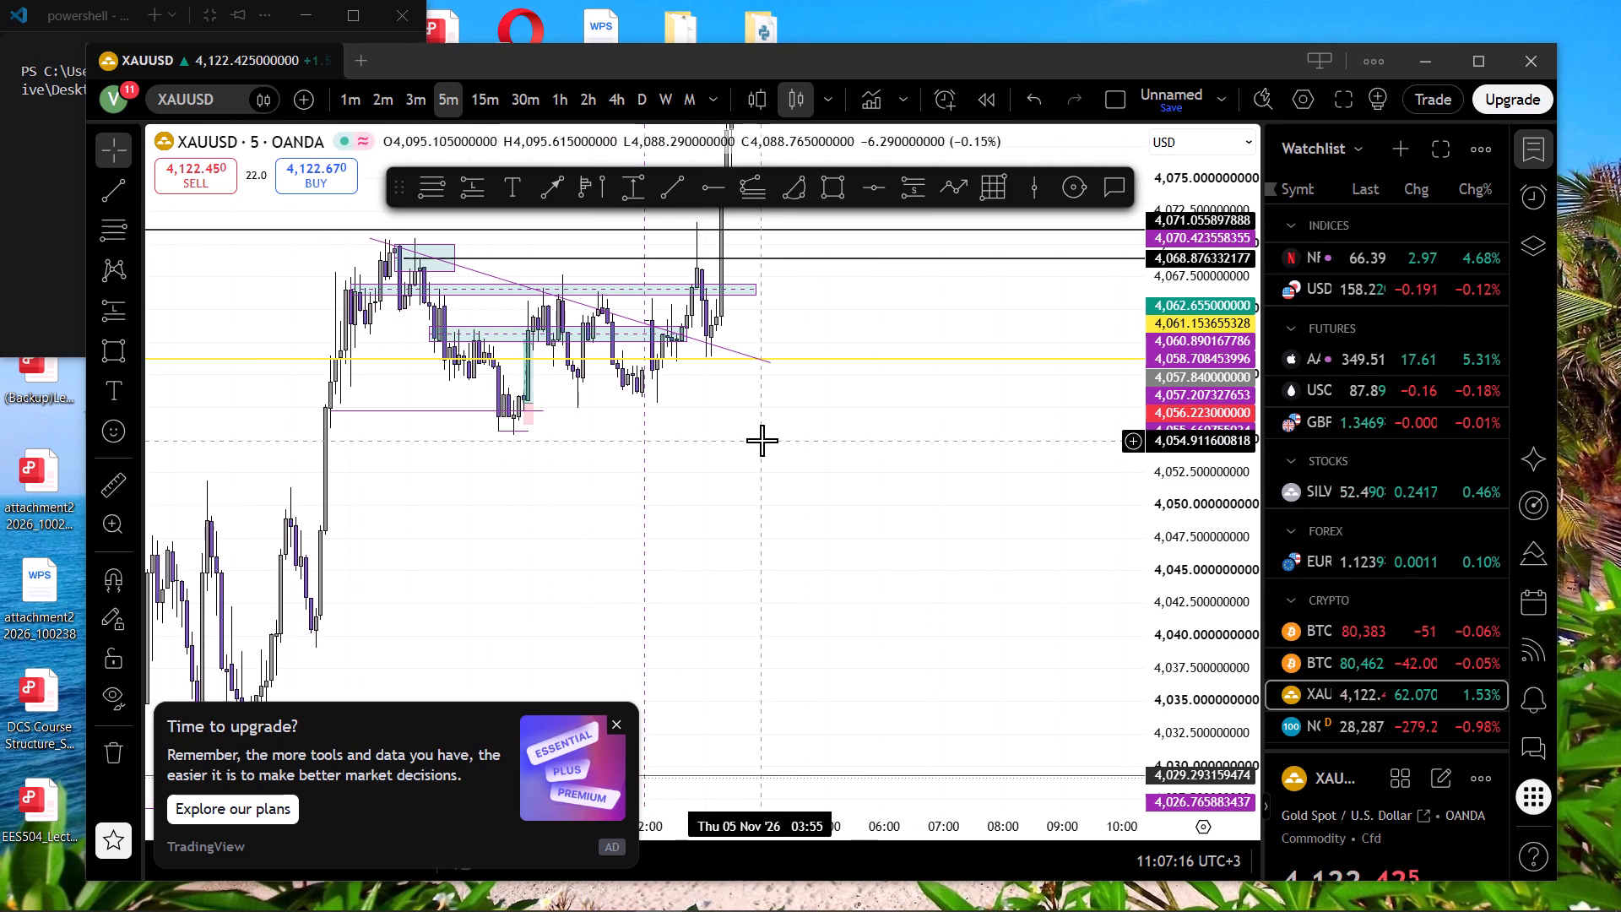
scroll(762, 440, "down", 2)
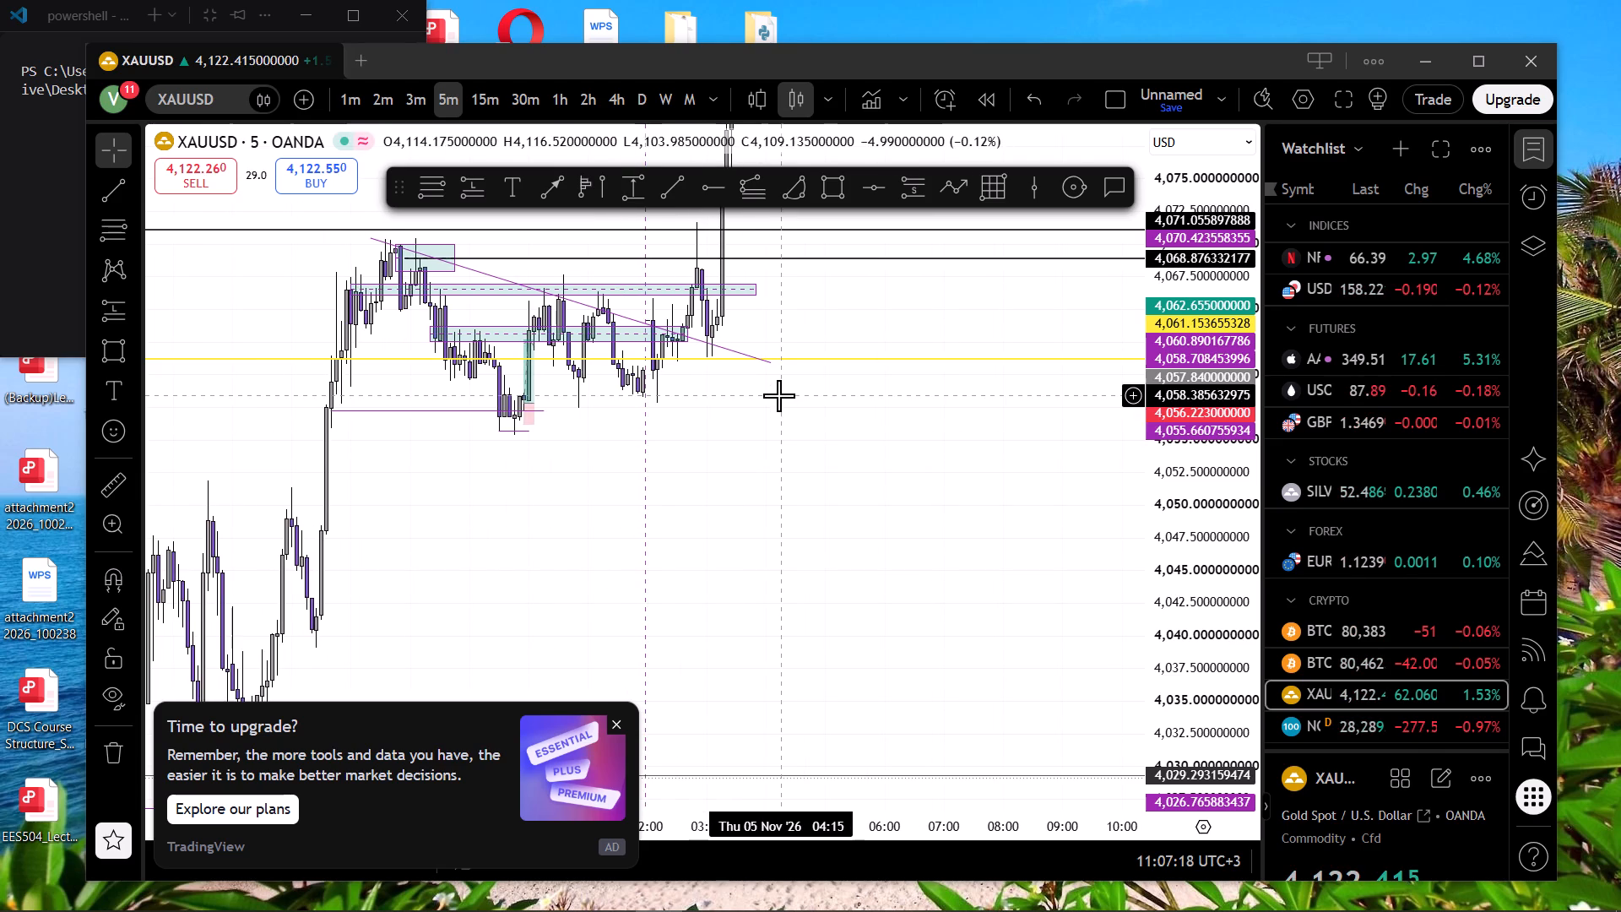
left_click_drag(778, 395, 778, 503)
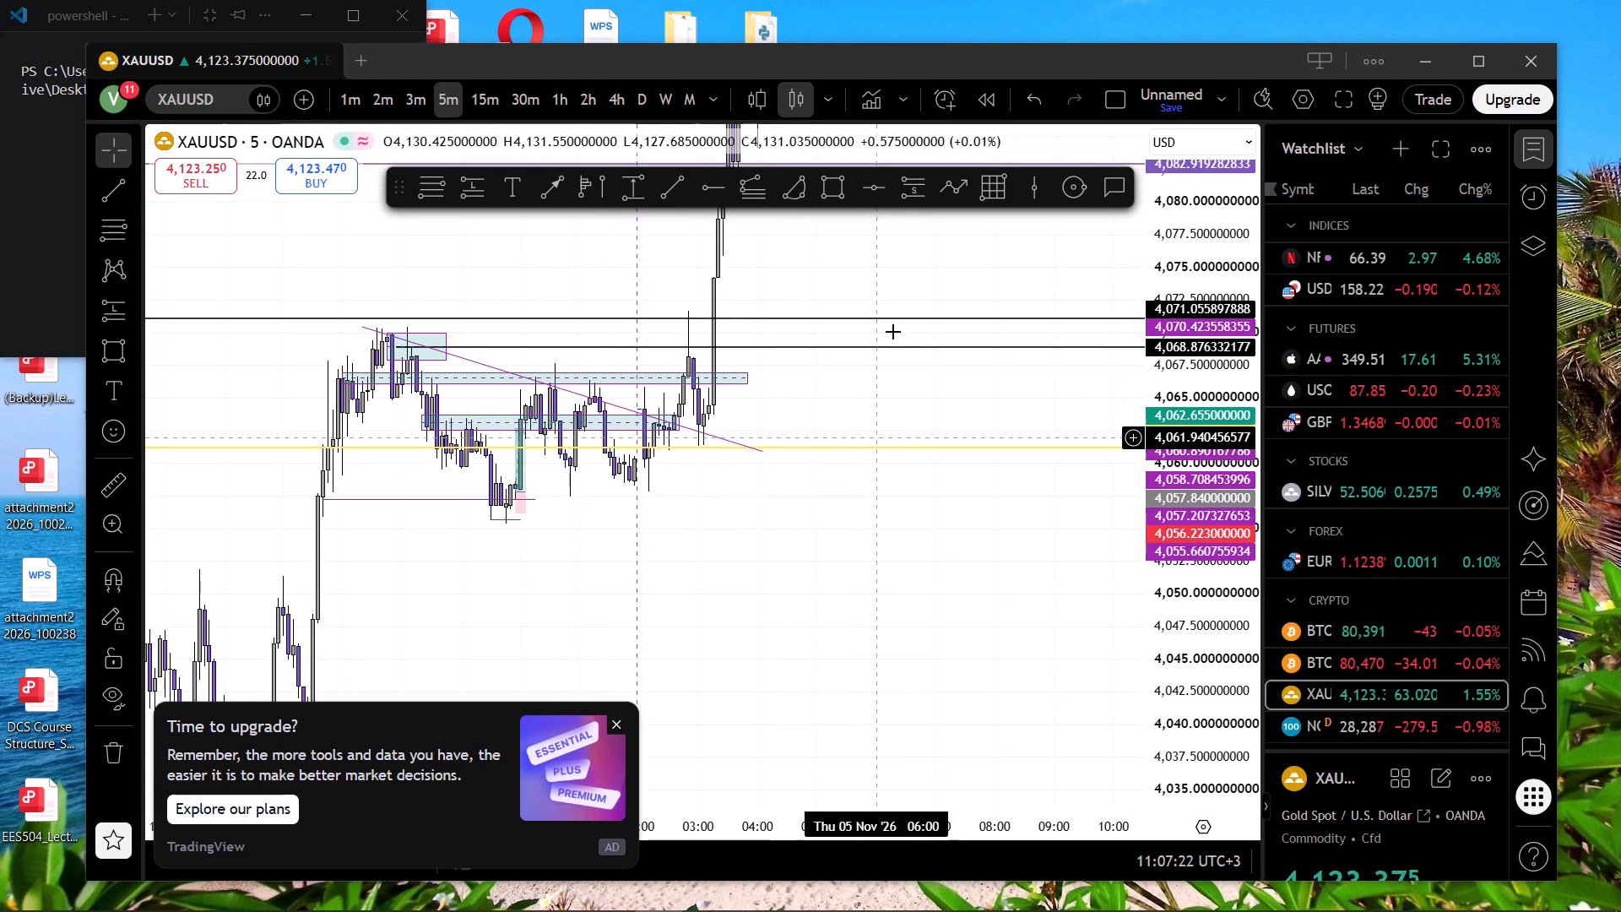
left_click(892, 271)
left_click_drag(892, 271, 543, 601)
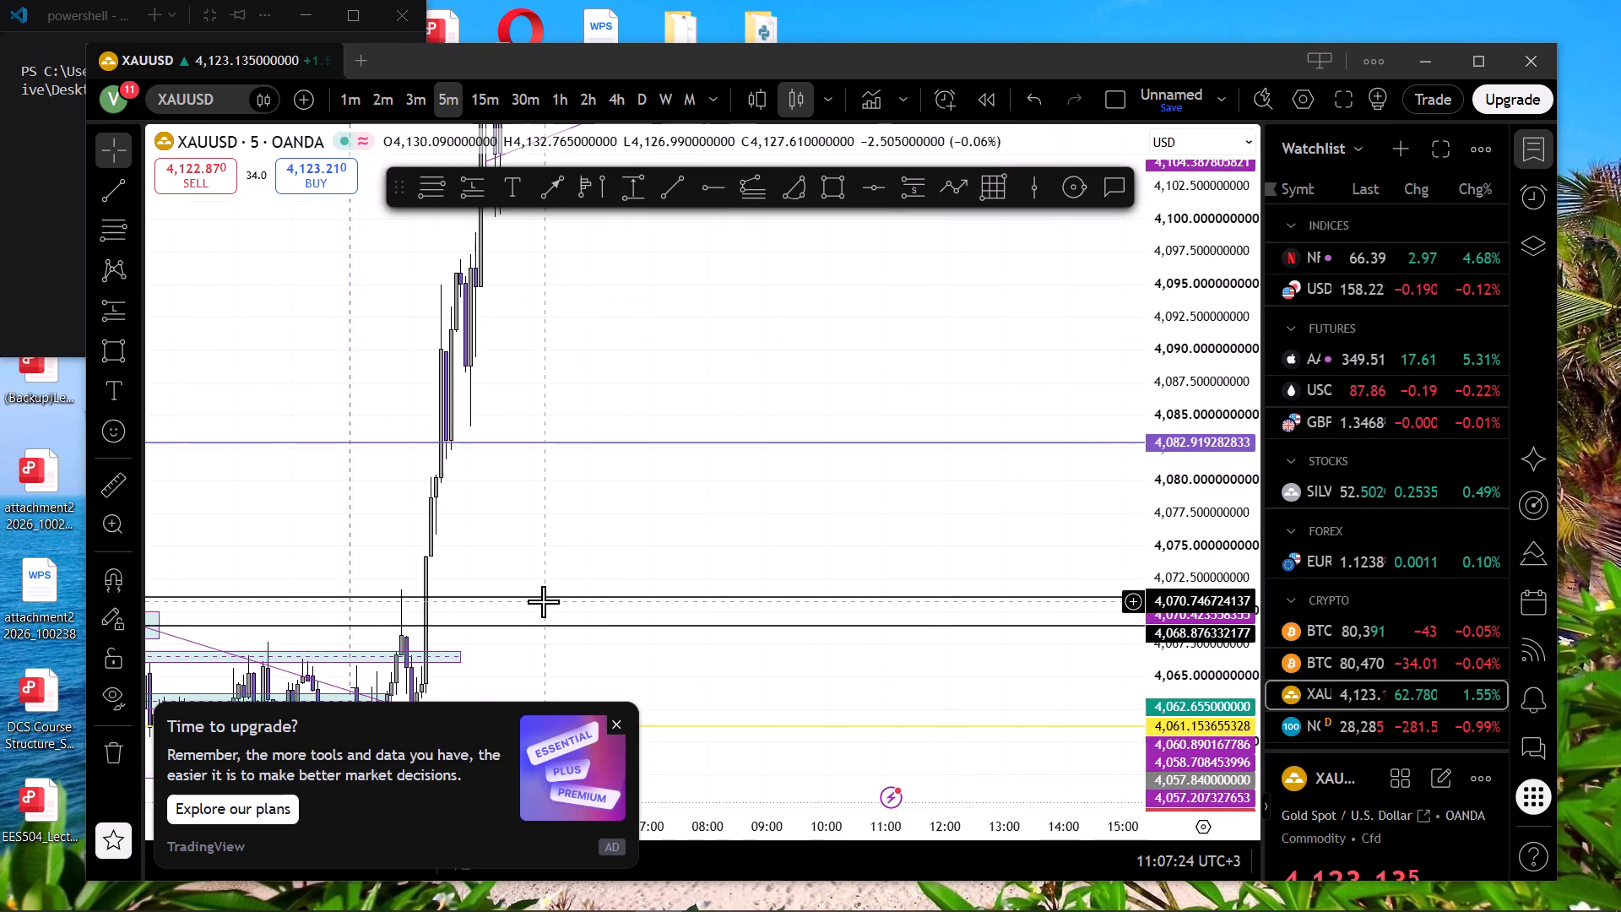
left_click_drag(715, 395, 711, 773)
left_click_drag(851, 523, 790, 776)
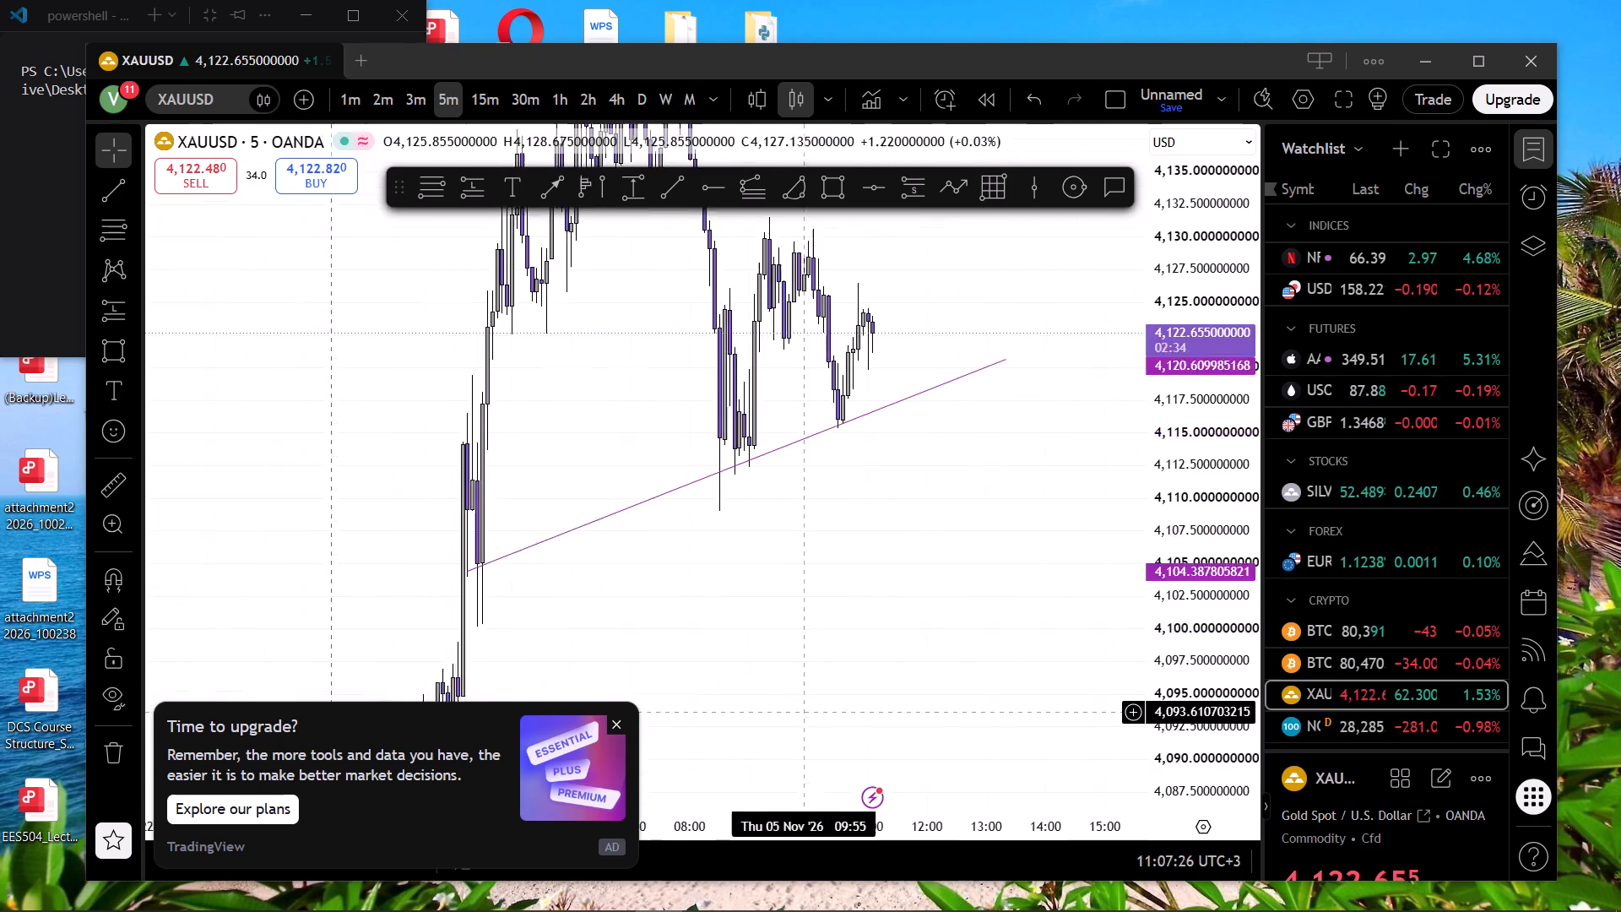
left_click_drag(790, 776, 786, 781)
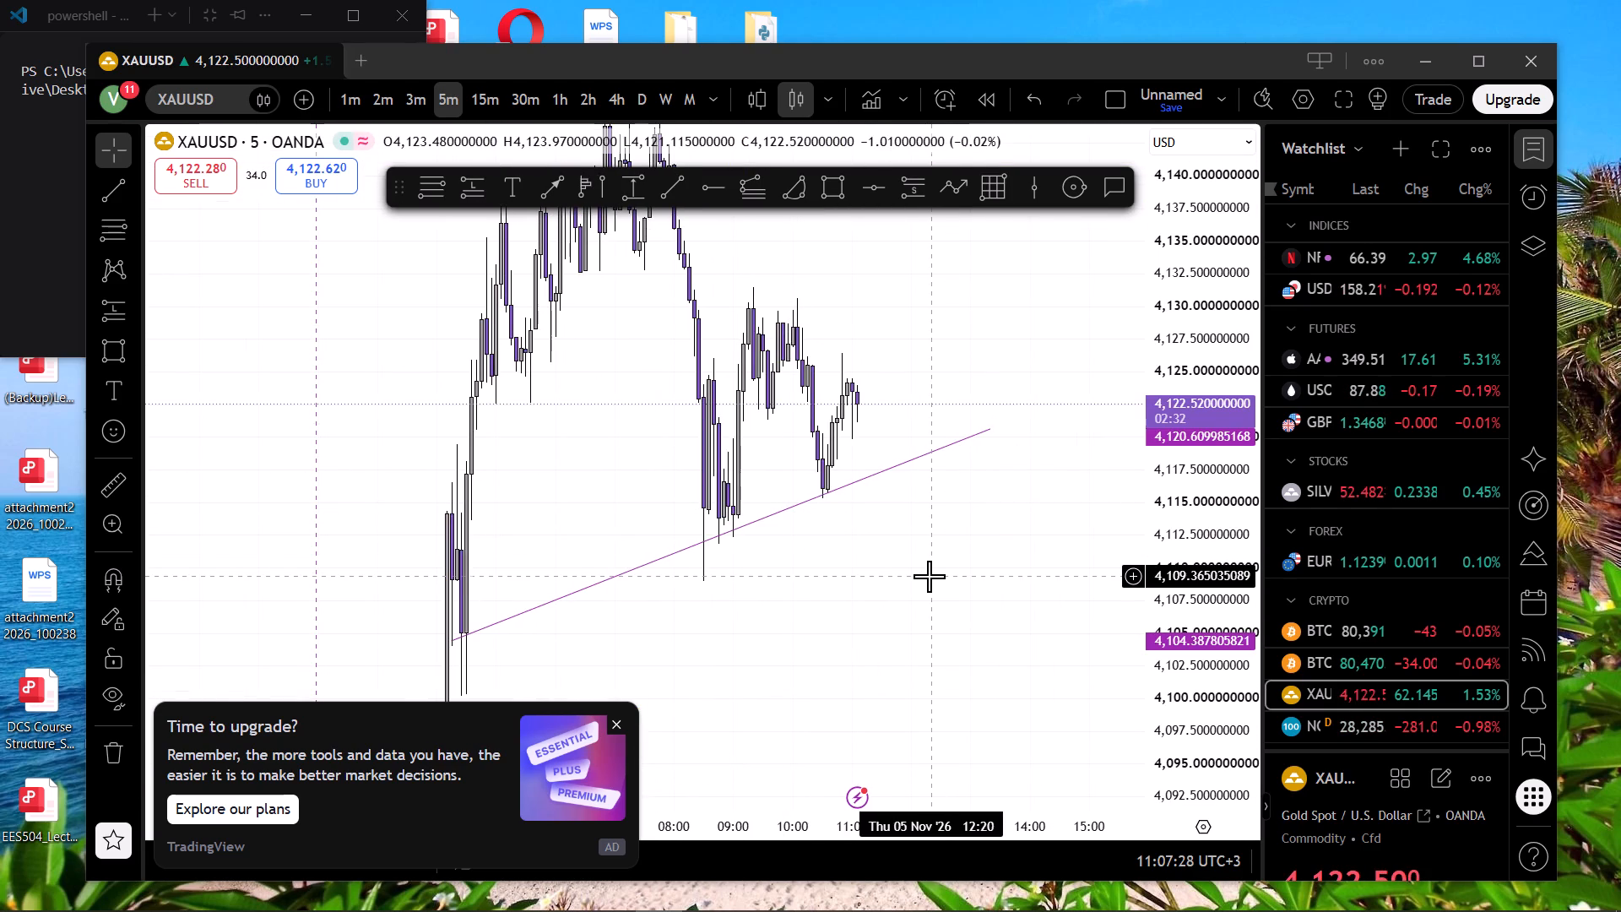
left_click_drag(1214, 309, 1181, 572)
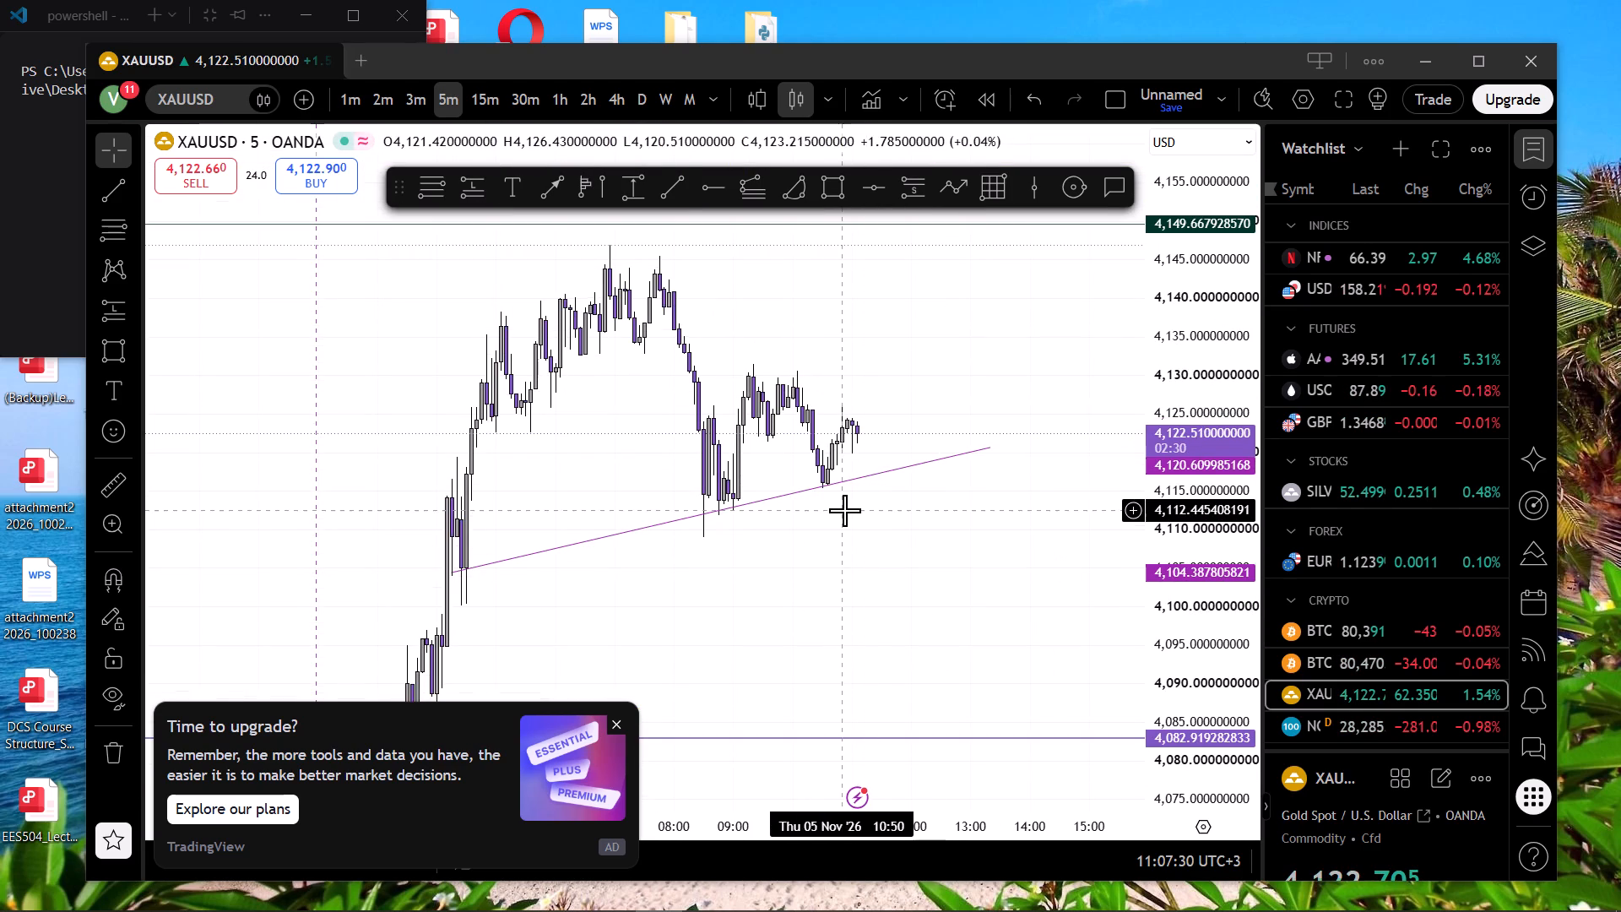
left_click(844, 510)
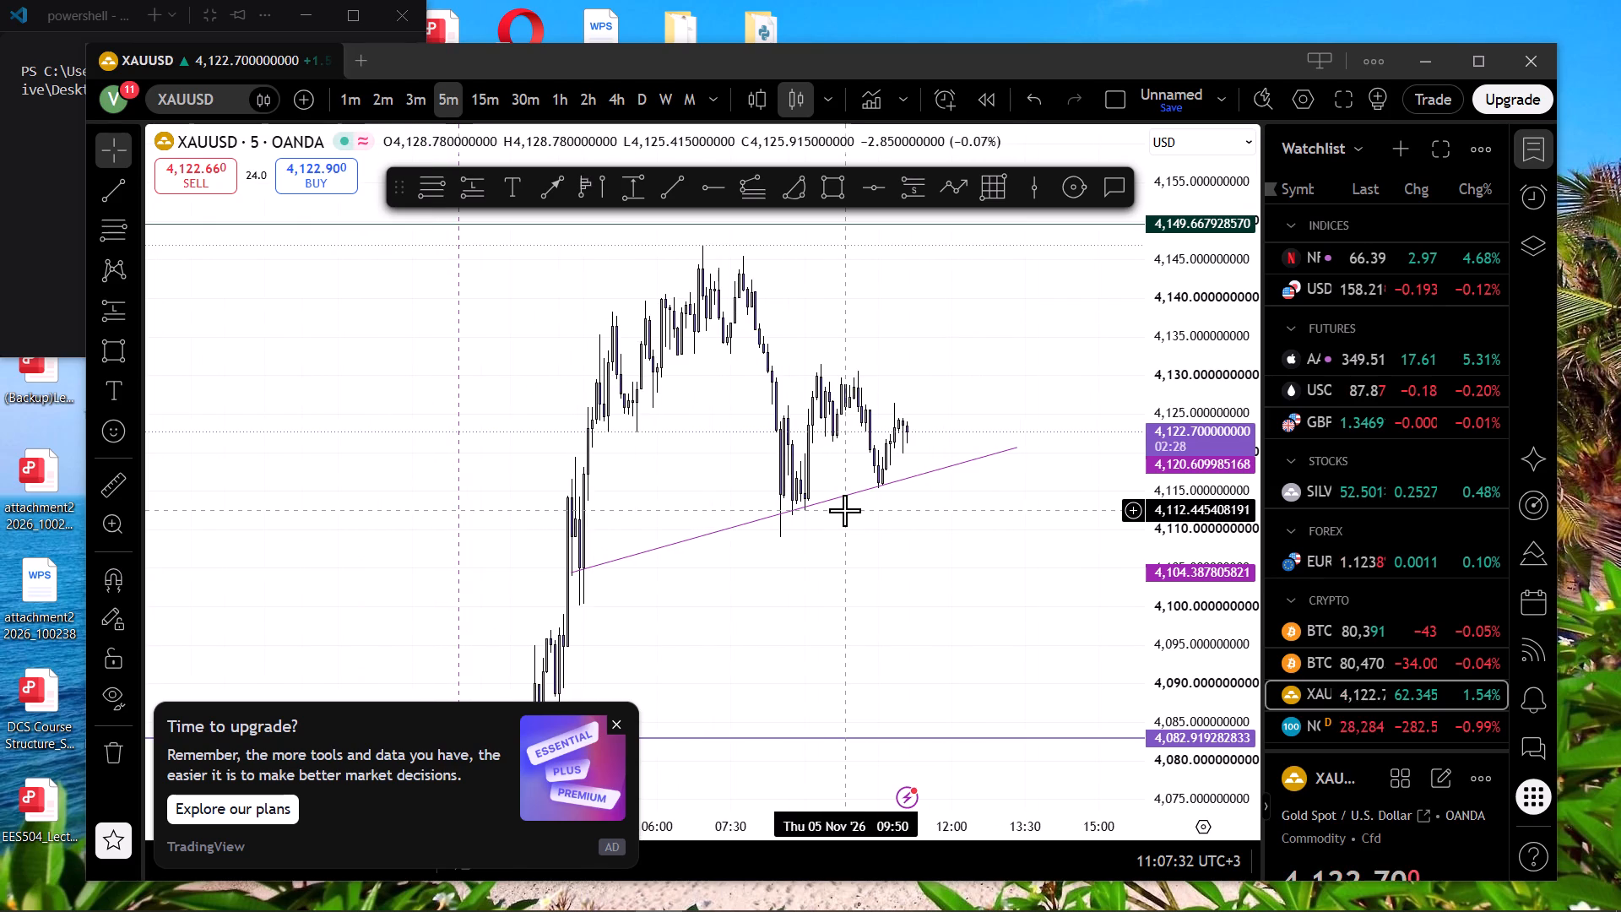
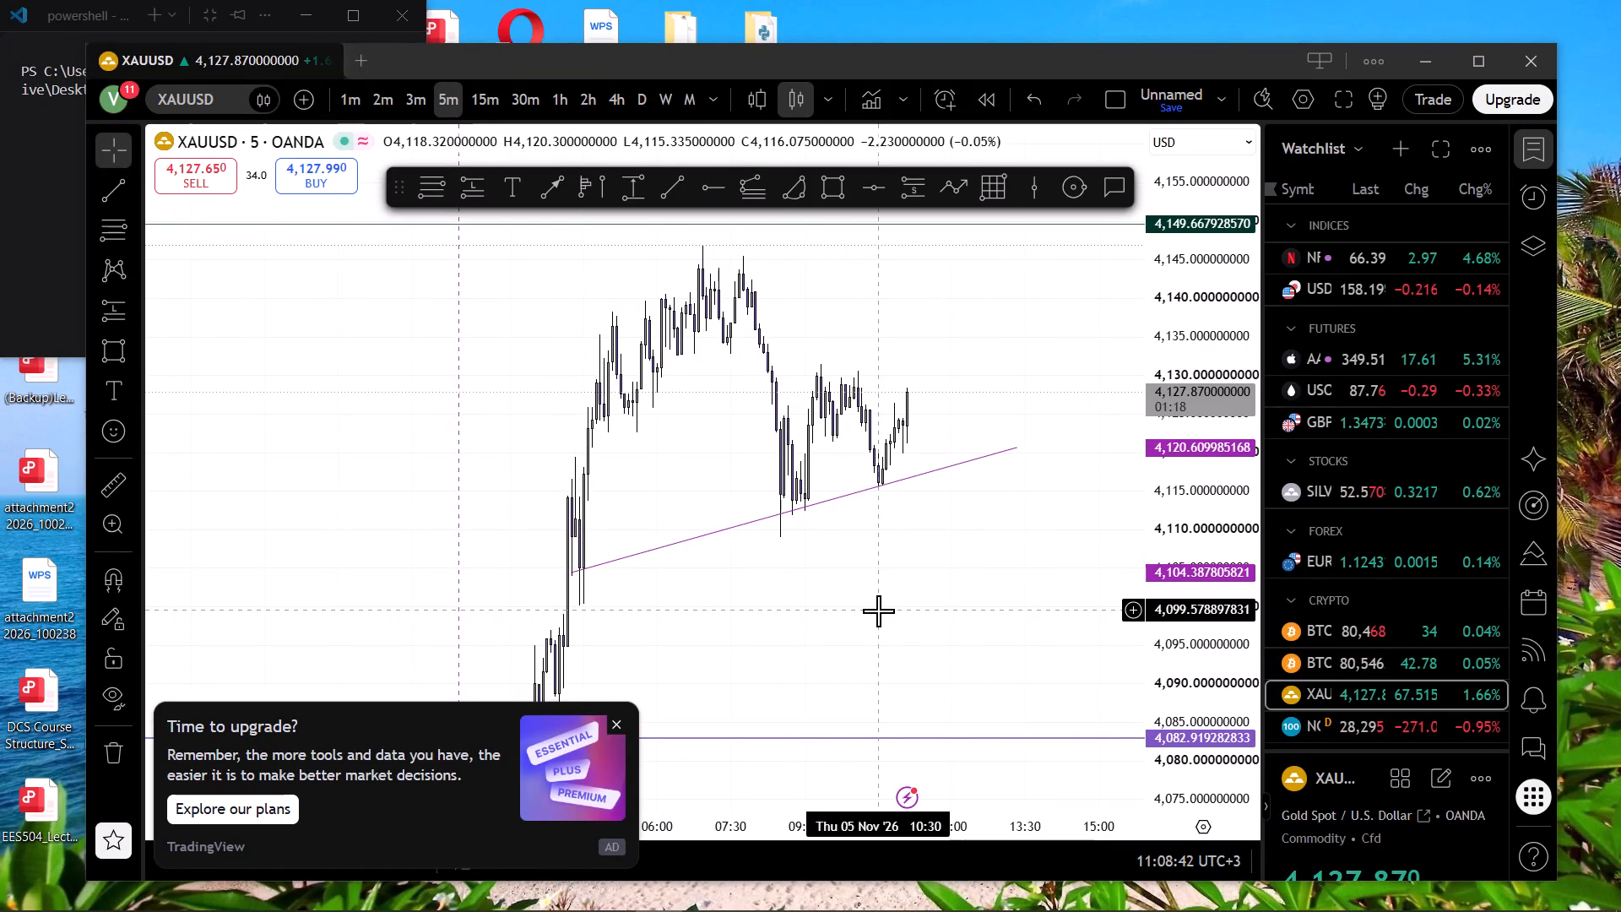
Examine the 5-minute XAUUSD price action from the morning peak down to the rising trend line.
scroll(878, 611, "up", 3)
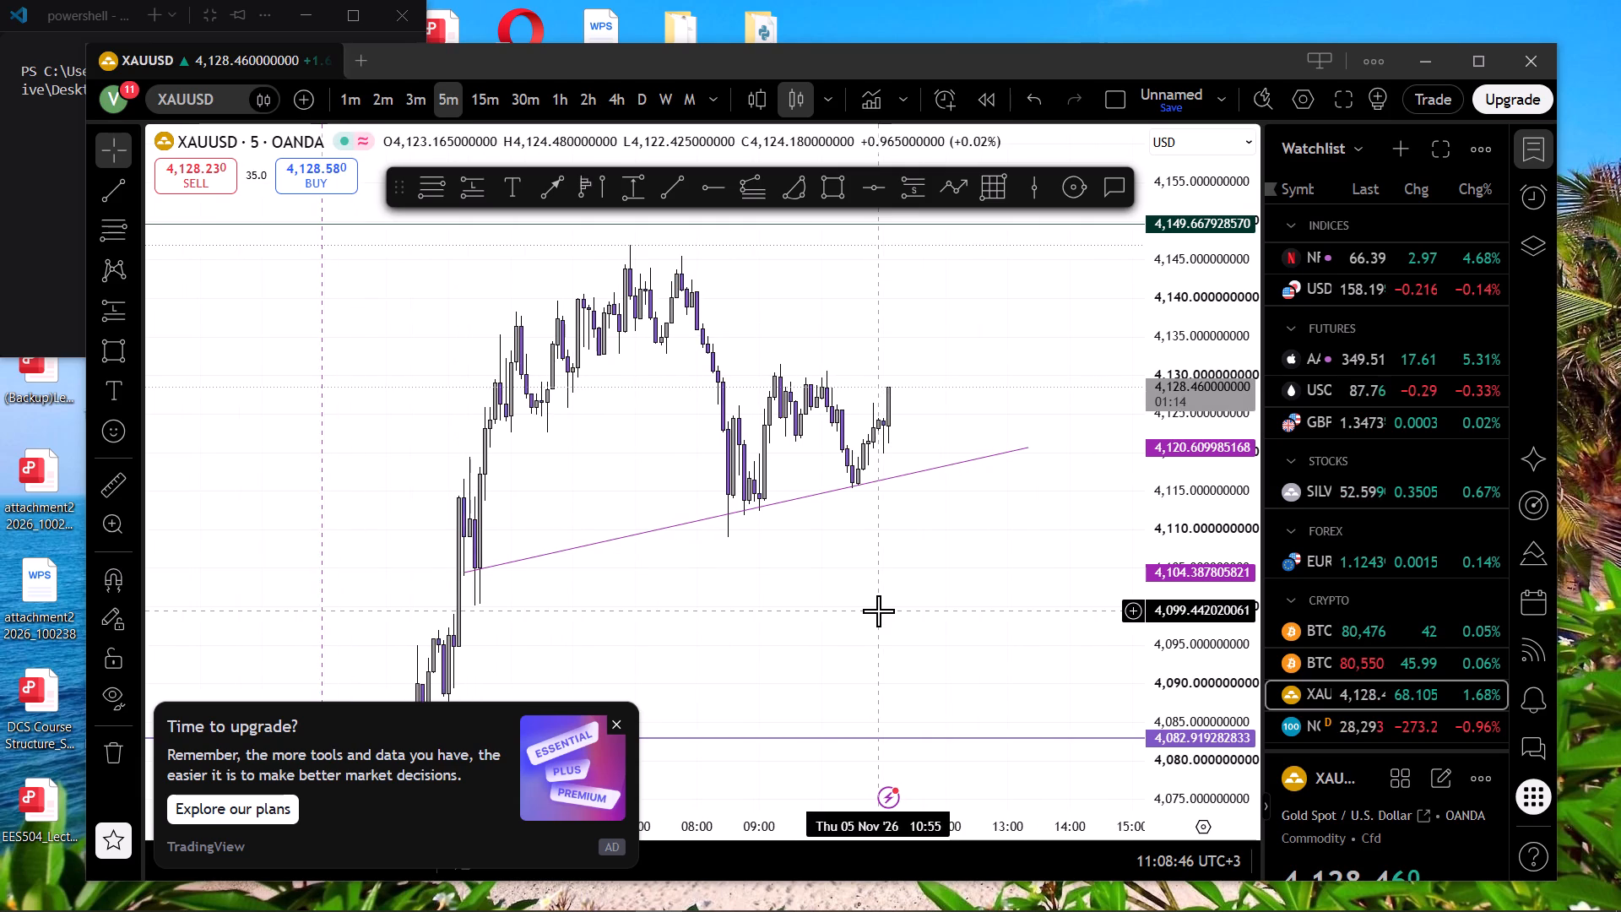
left_click_drag(1015, 305, 1040, 464)
scroll(1040, 464, "down", 2)
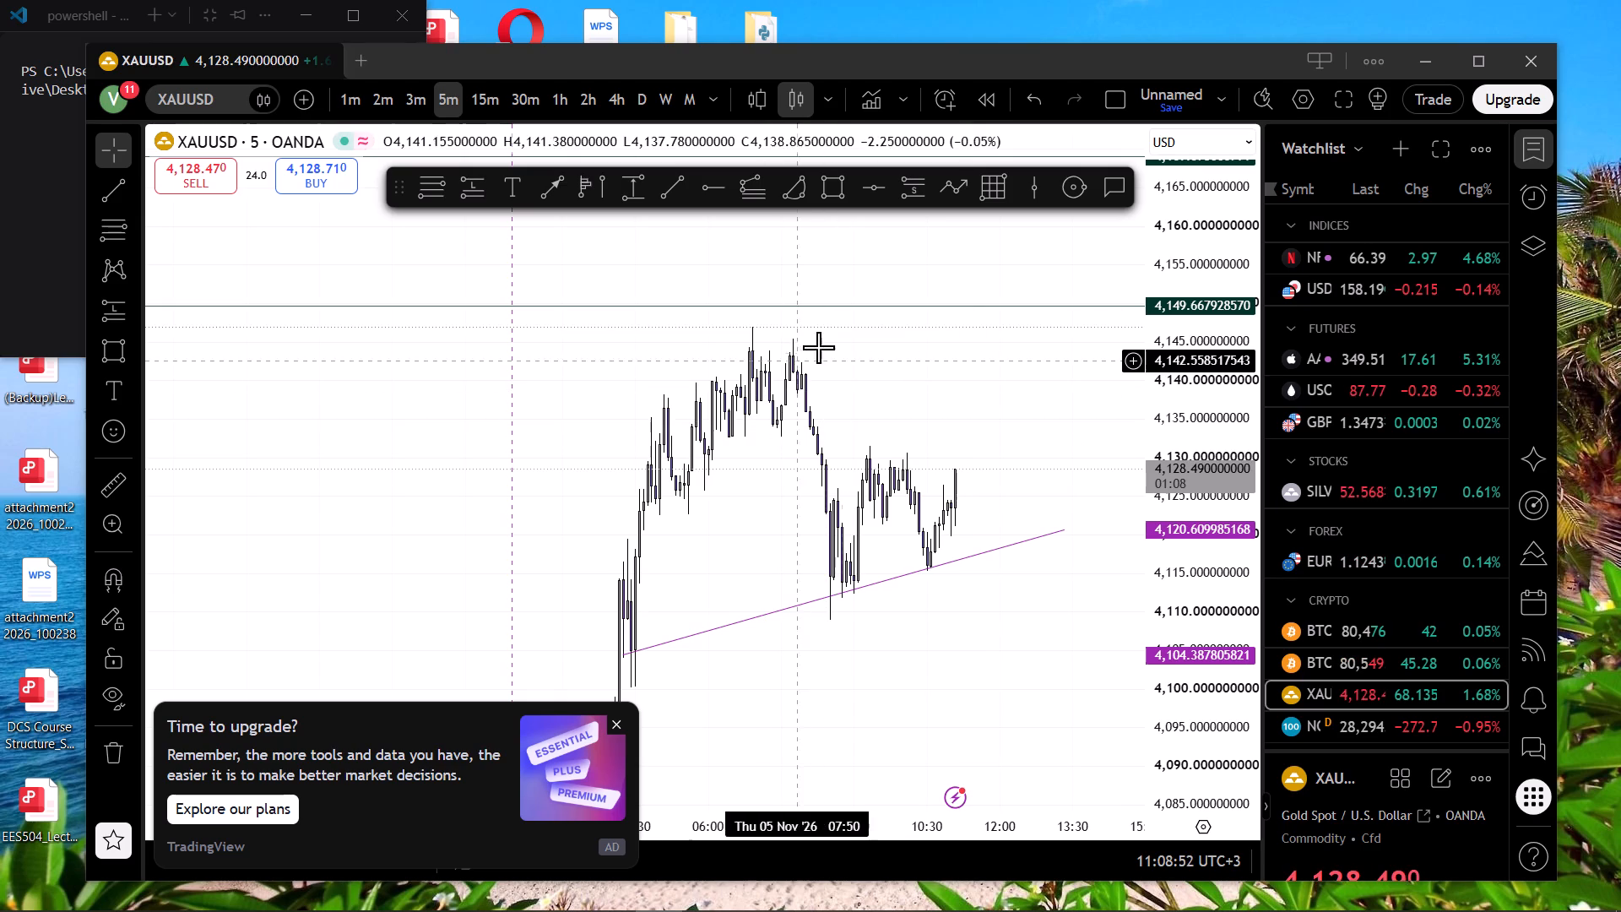
scroll(858, 370, "down", 1)
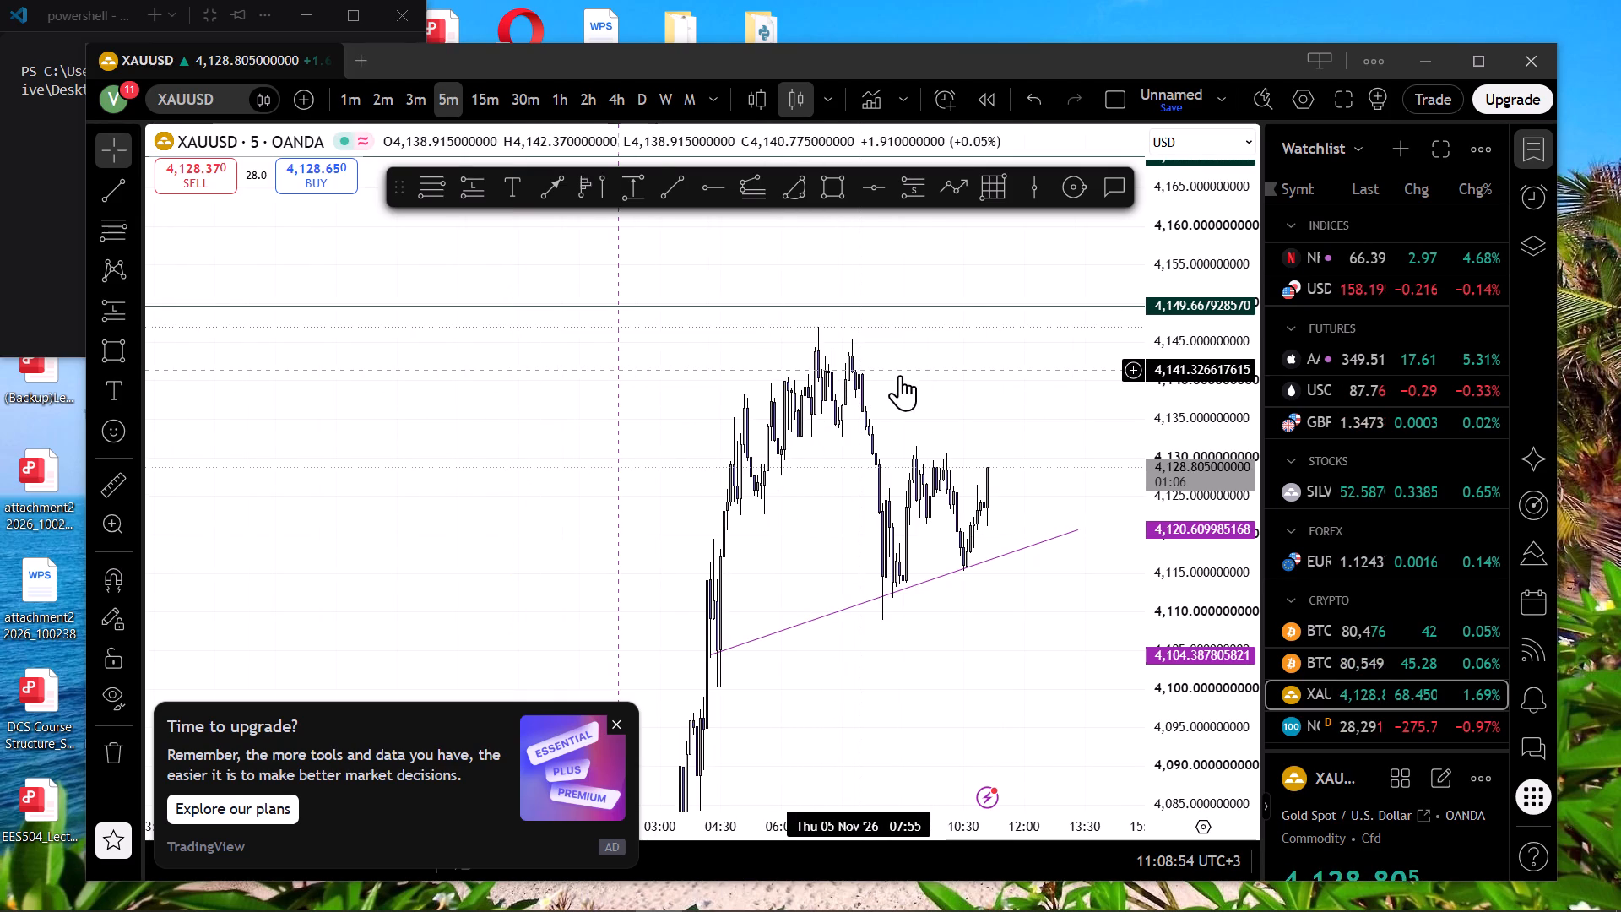
scroll(1033, 377, "up", 2)
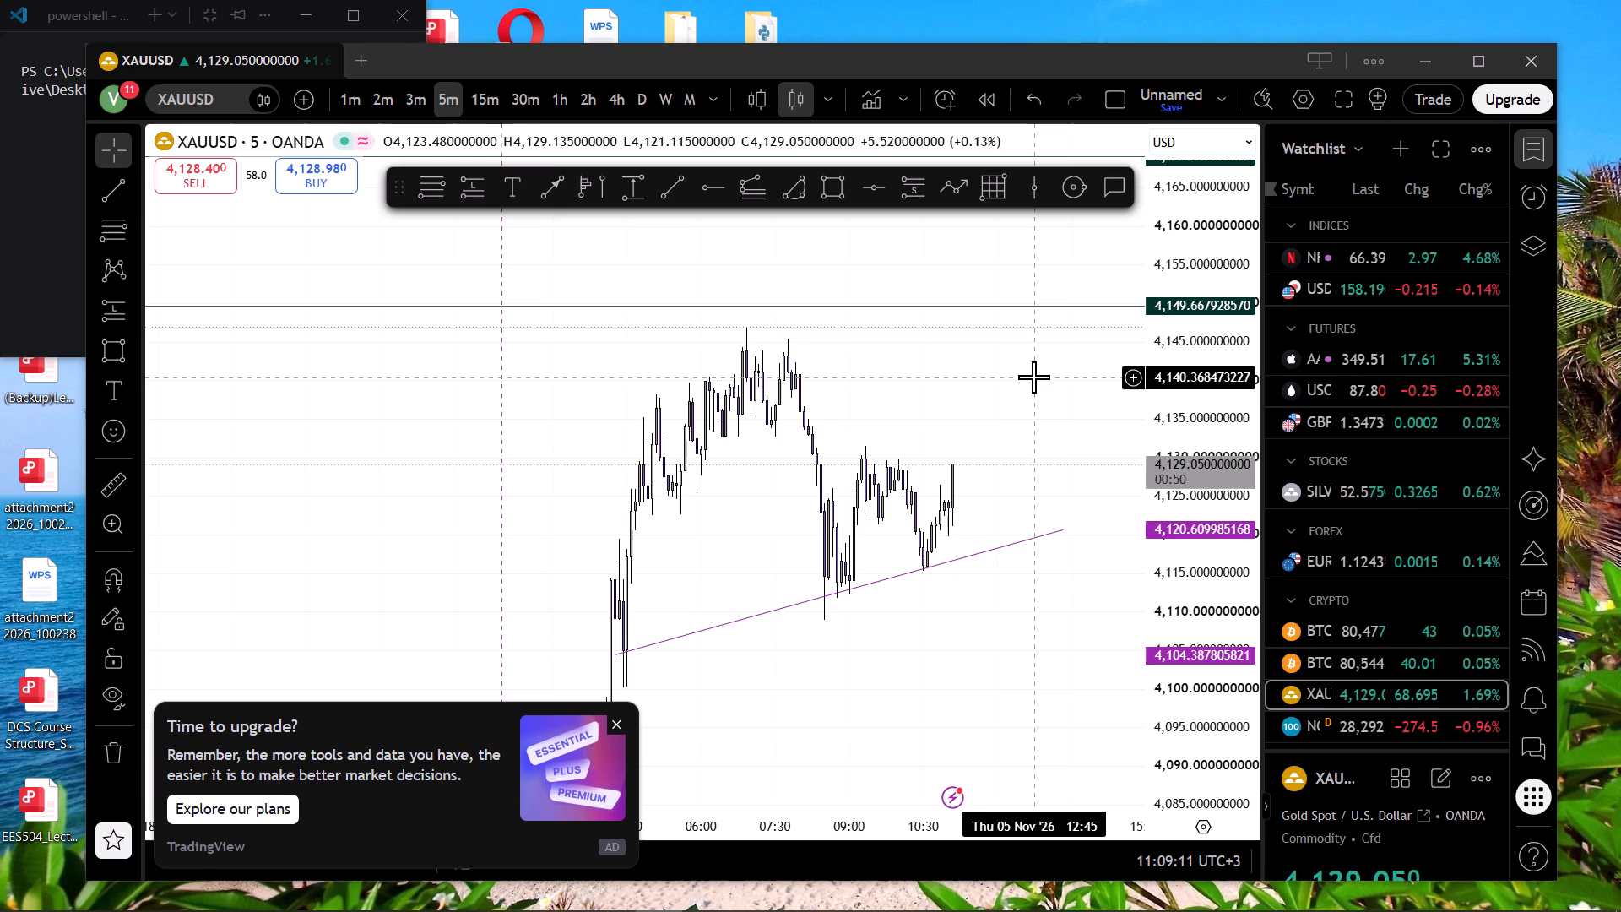
scroll(1033, 377, "up", 2)
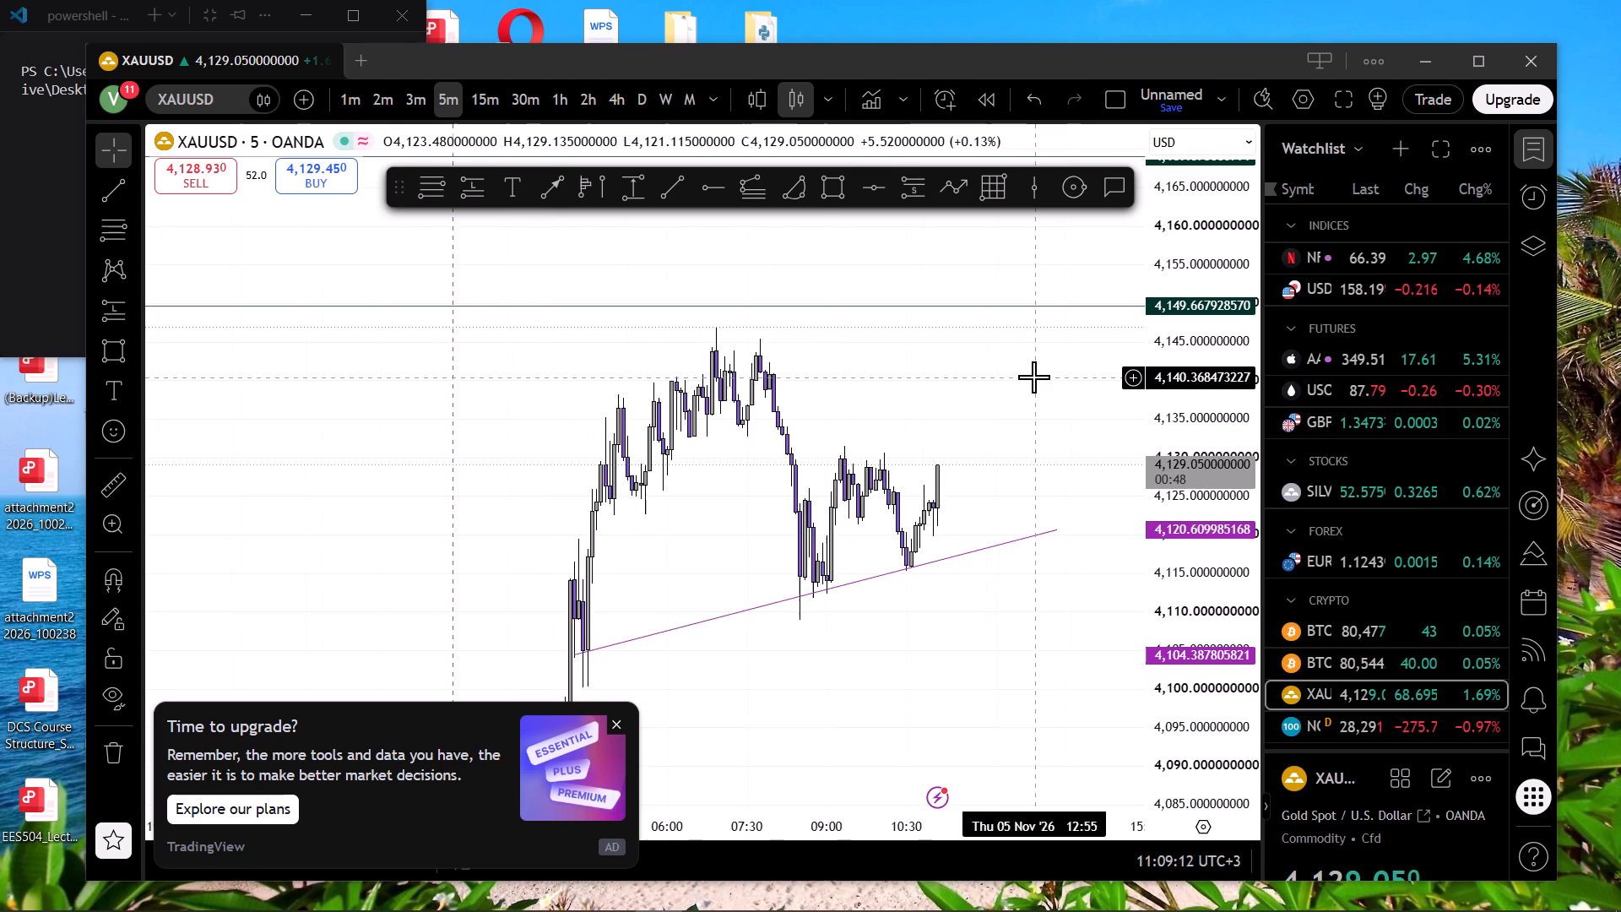
Switch the XAUUSD chart to the 15-minute interval and examine the latest candles against the rising trend line and overhead levels.
left_click(471, 100)
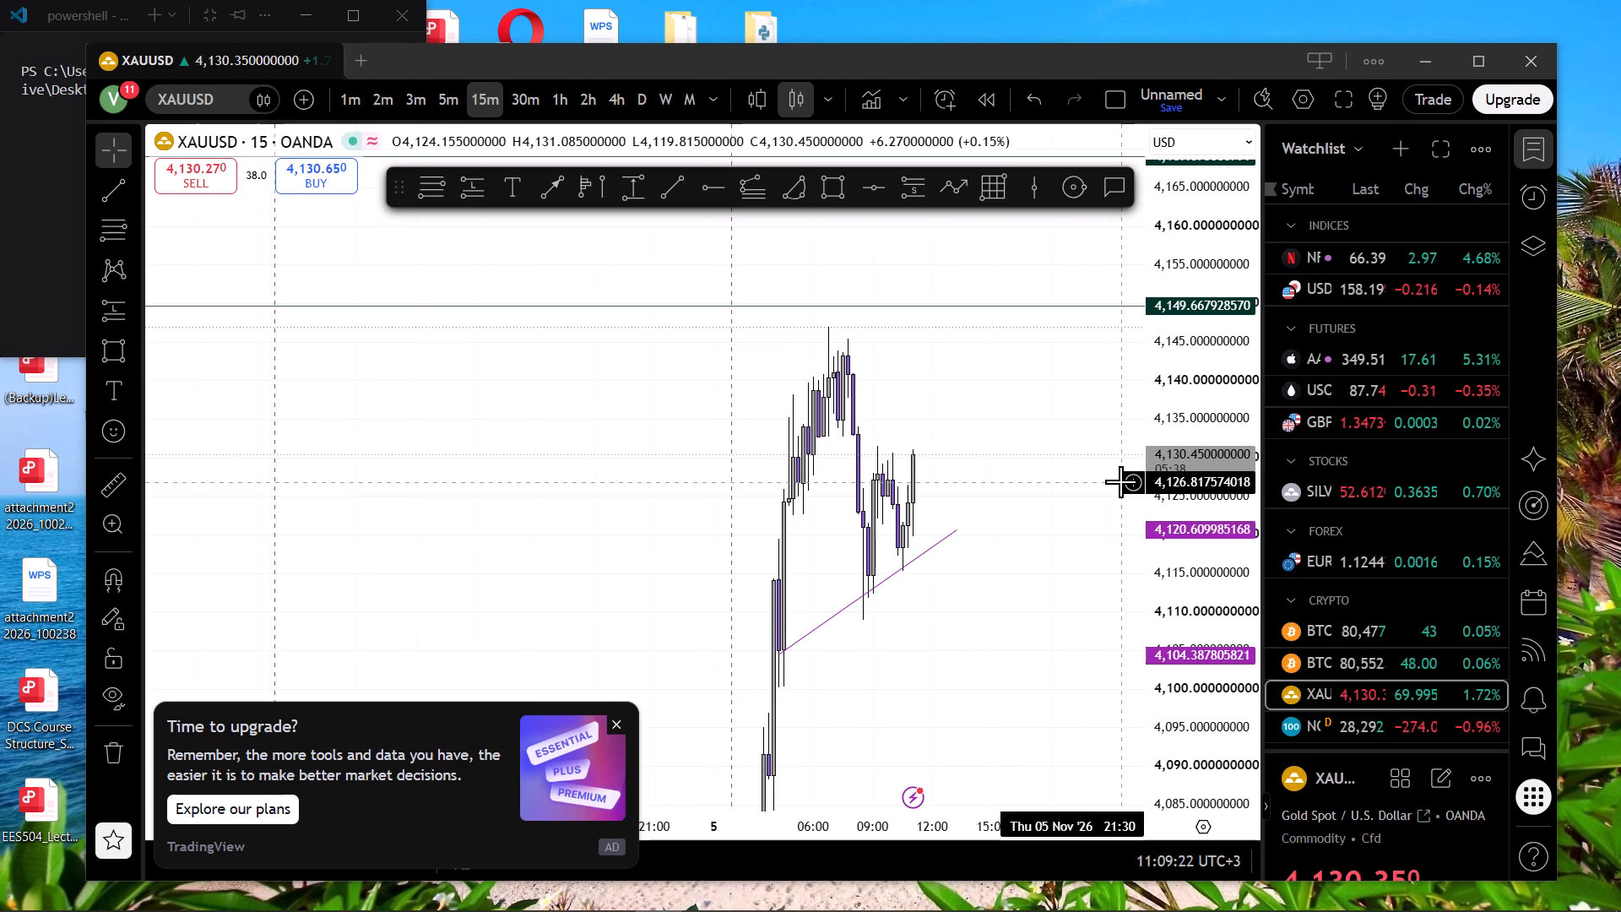
scroll(903, 443, "up", 2)
left_click_drag(909, 458, 1062, 517)
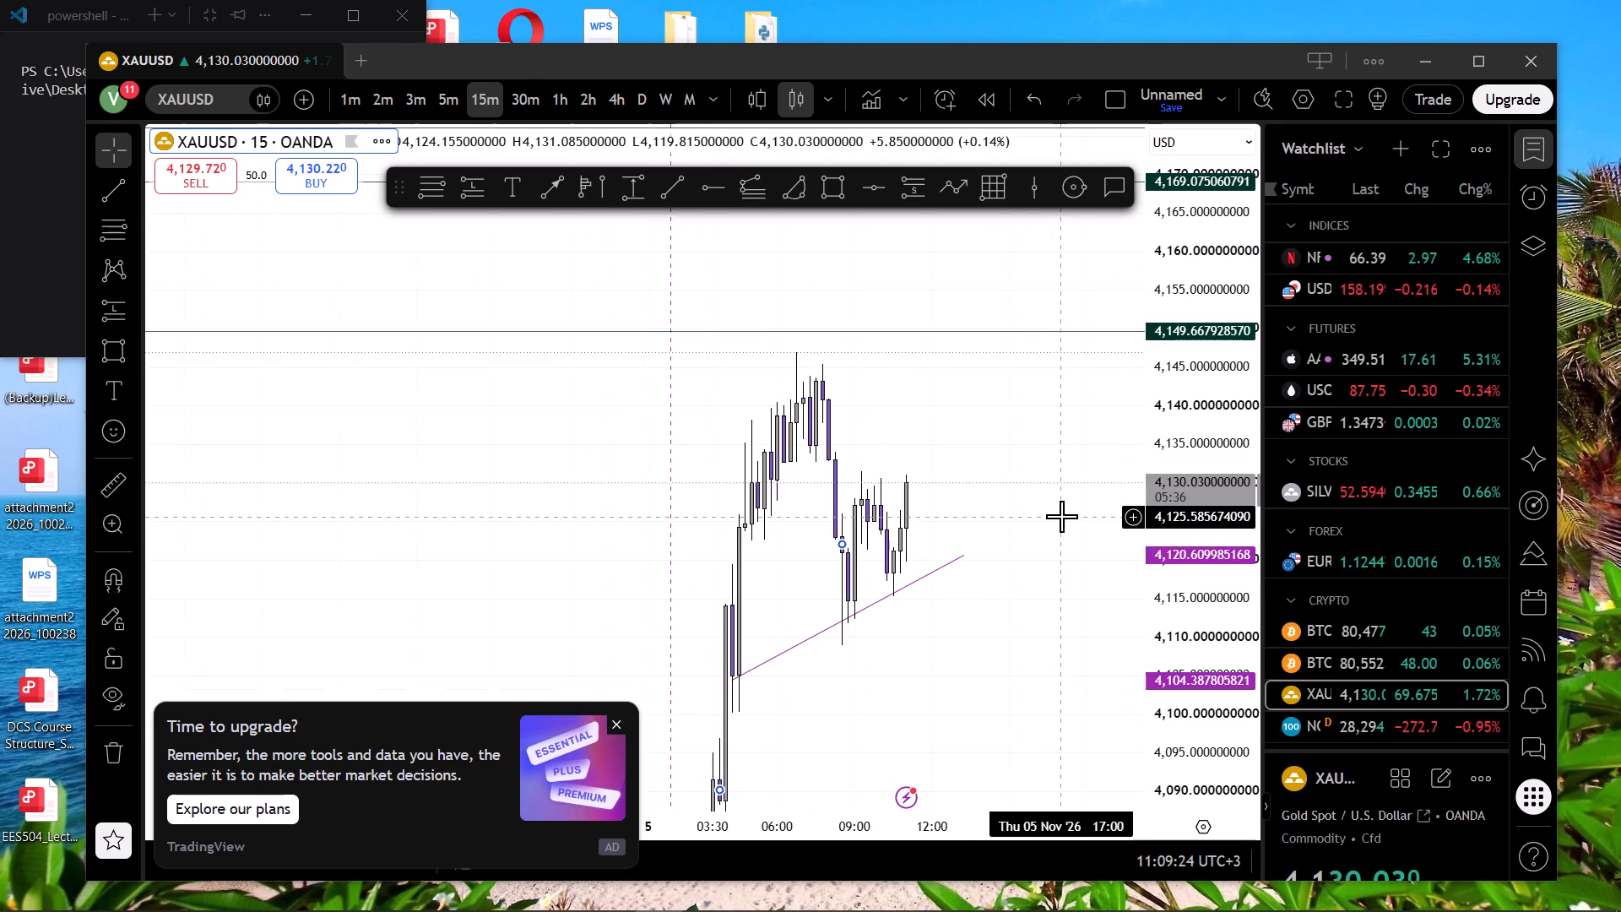
scroll(1022, 478, "up", 2)
left_click_drag(971, 478, 1083, 544)
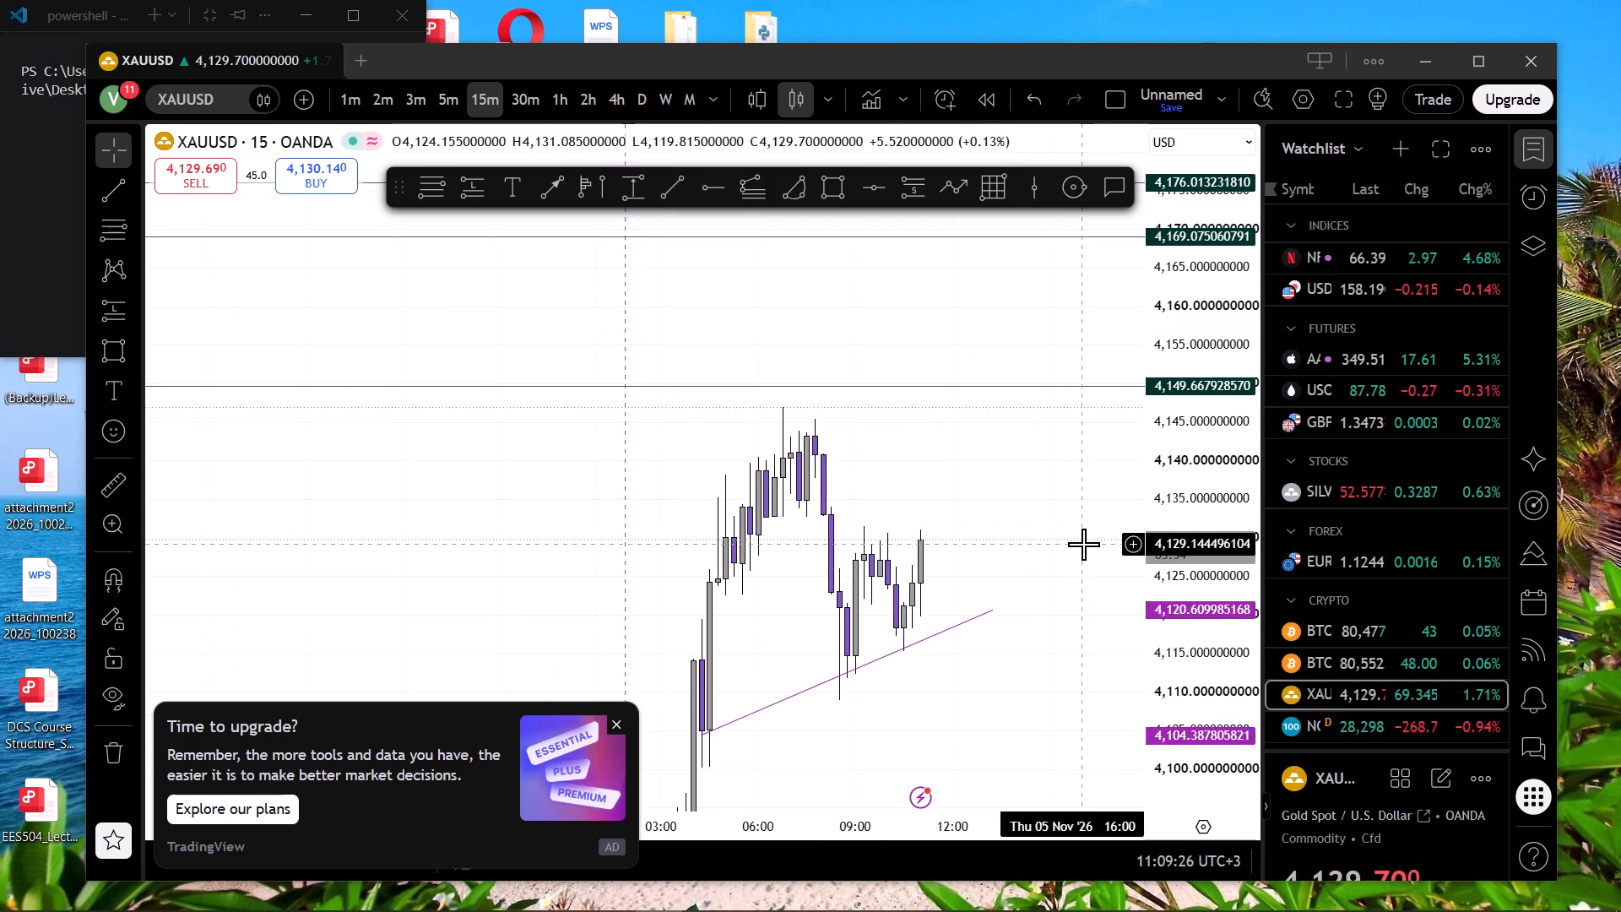
scroll(1083, 544, "up", 1)
left_click_drag(1005, 545, 1066, 659)
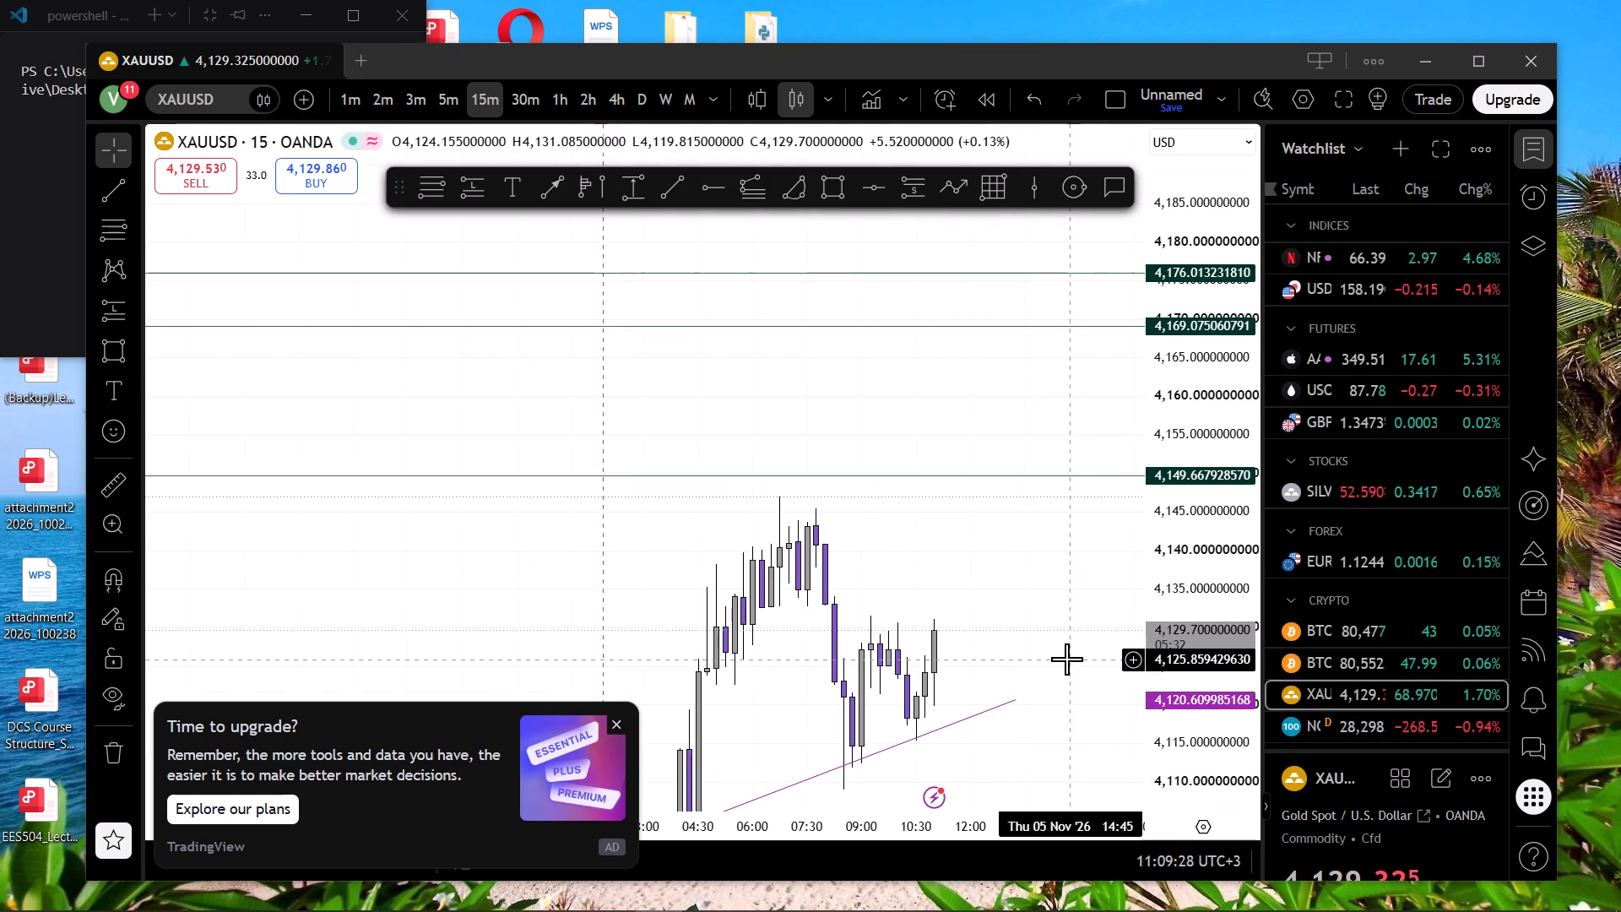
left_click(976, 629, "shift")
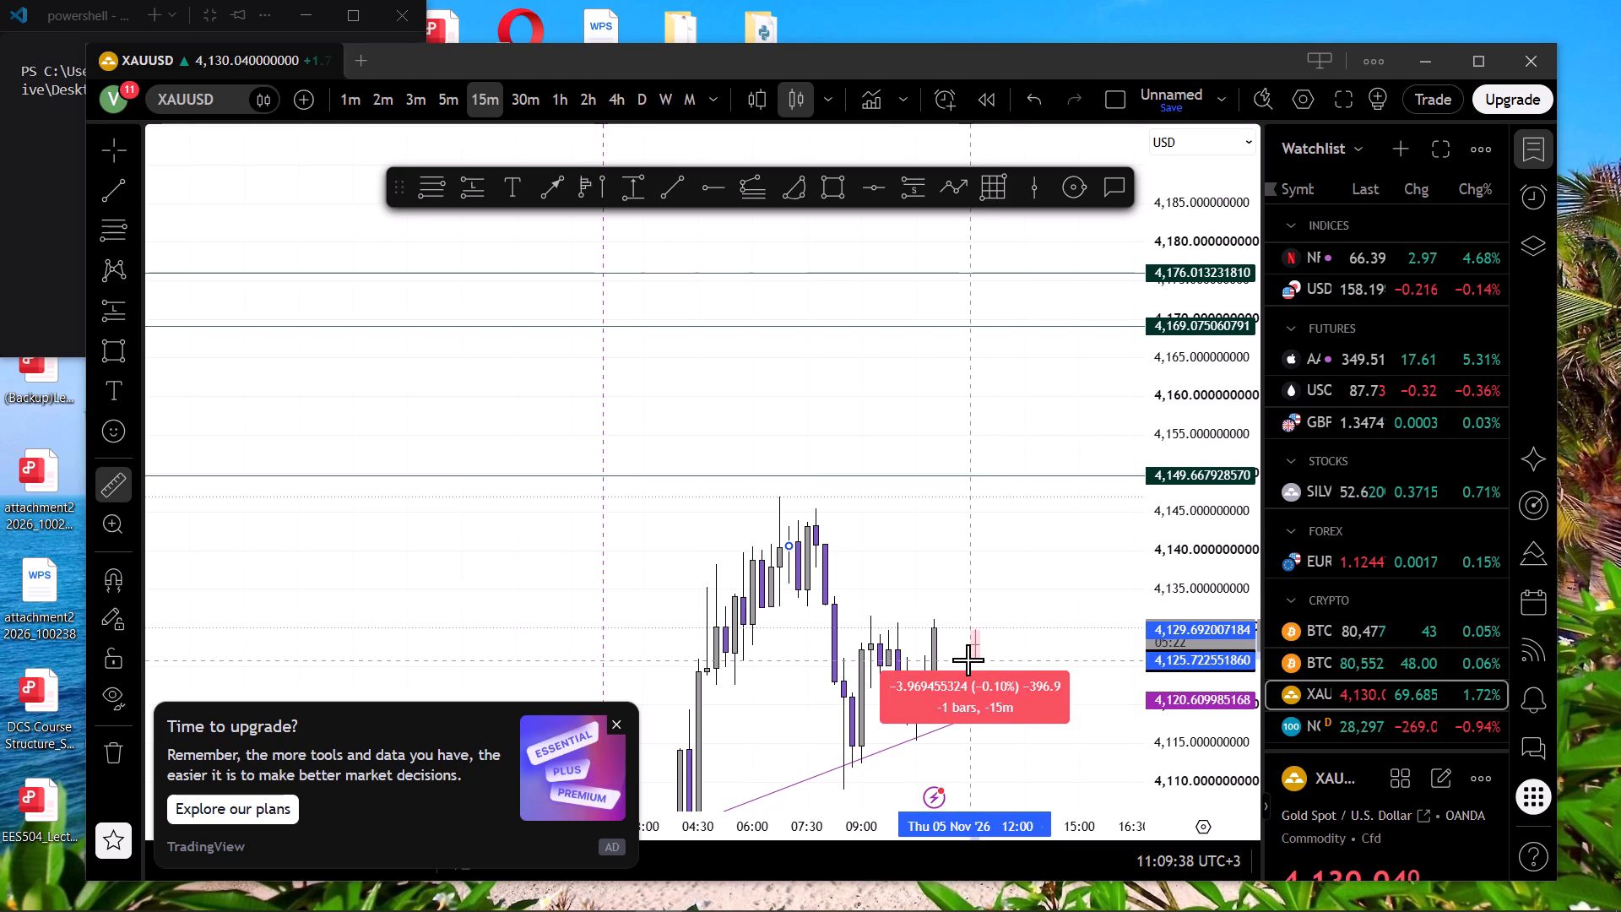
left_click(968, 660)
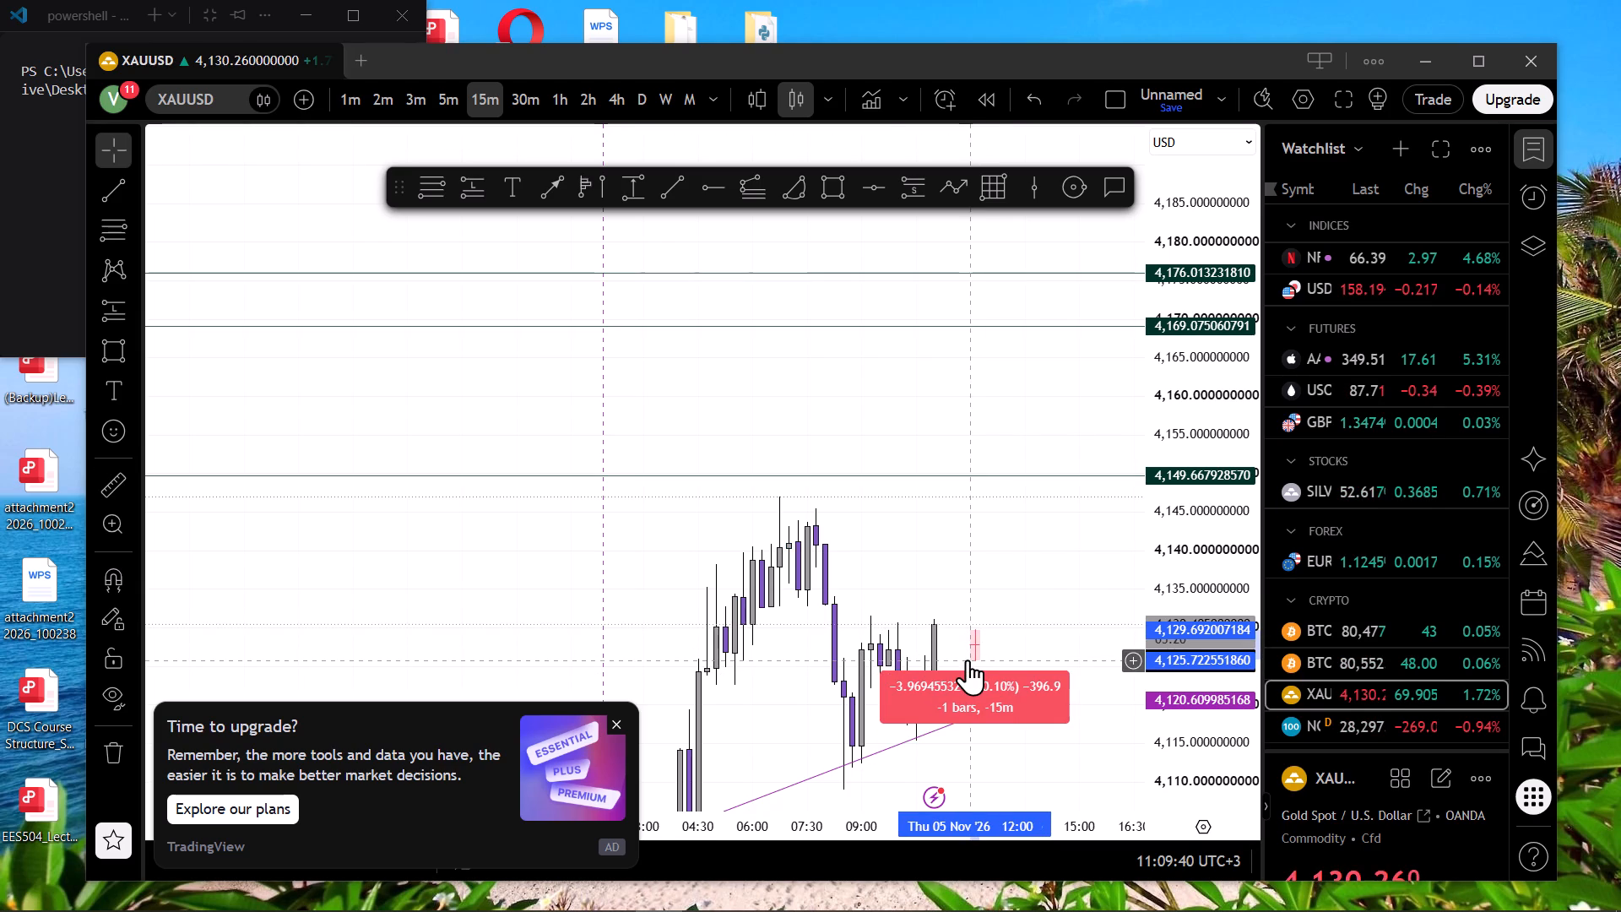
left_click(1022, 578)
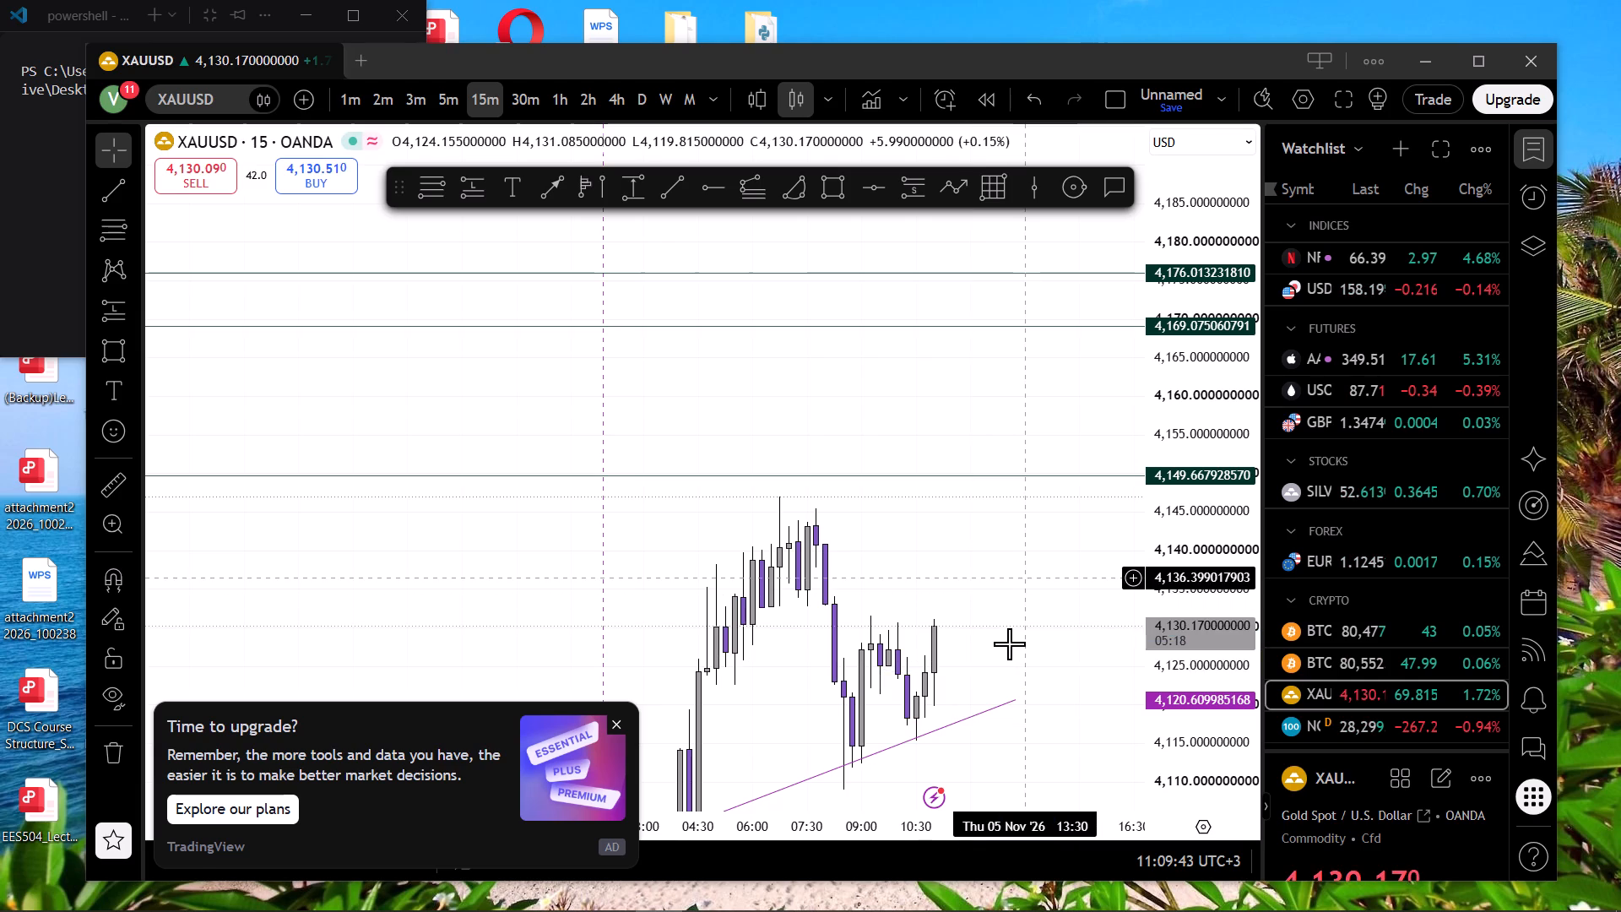
Look over the latest 15-minute candles and return the chart to the 5-minute interval.
scroll(1033, 627, "up", 1)
left_click_drag(994, 635, 1087, 658)
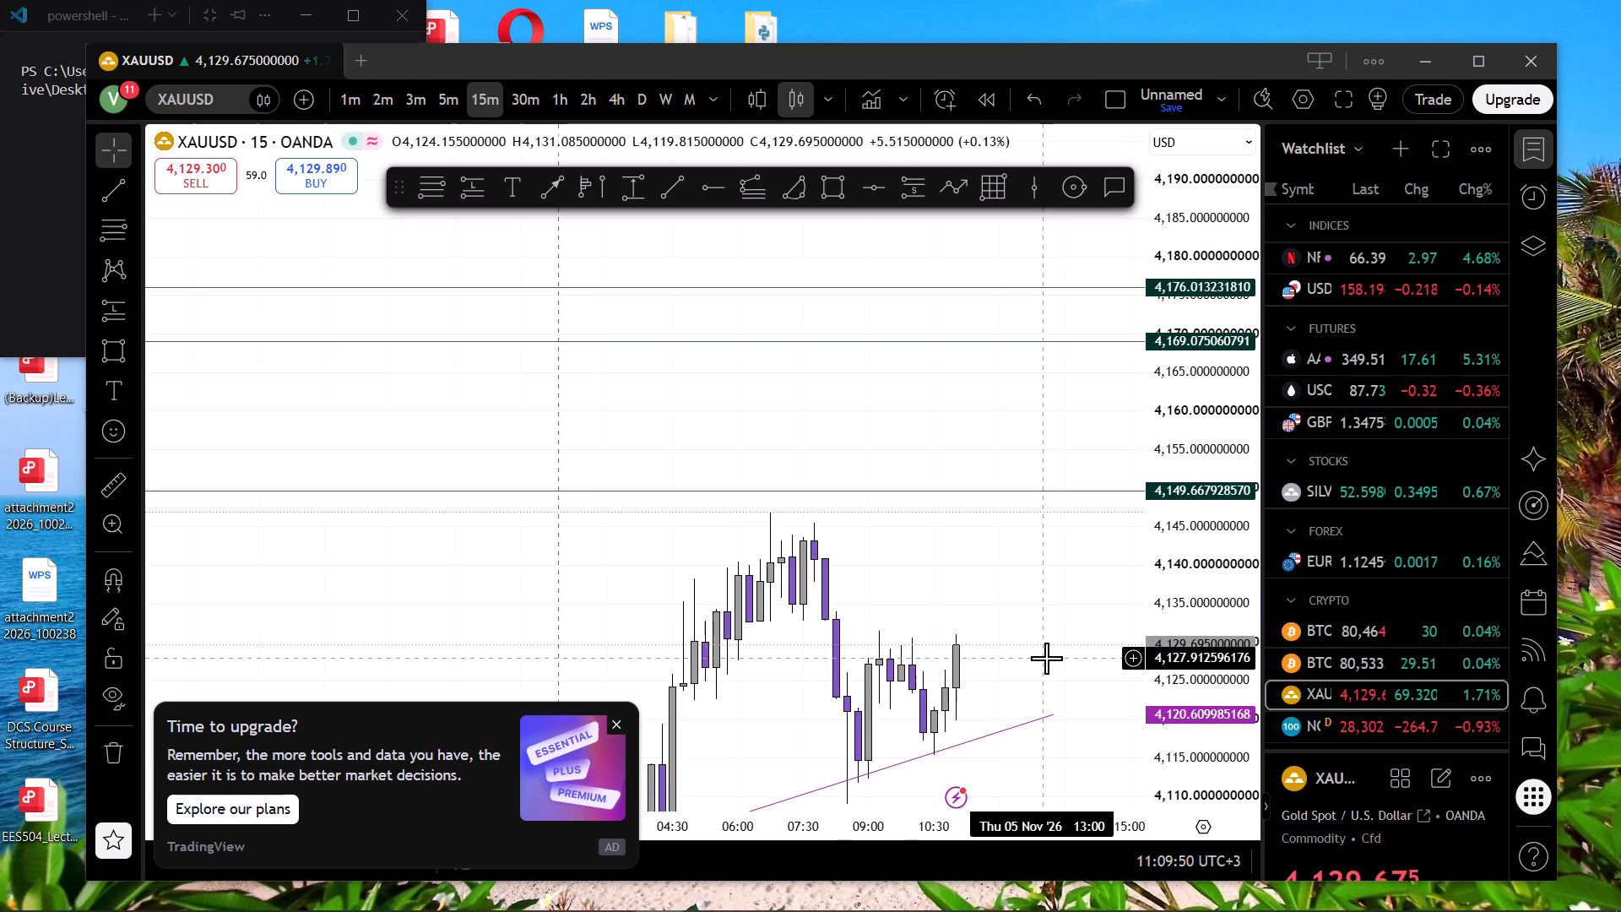
scroll(1018, 663, "up", 1)
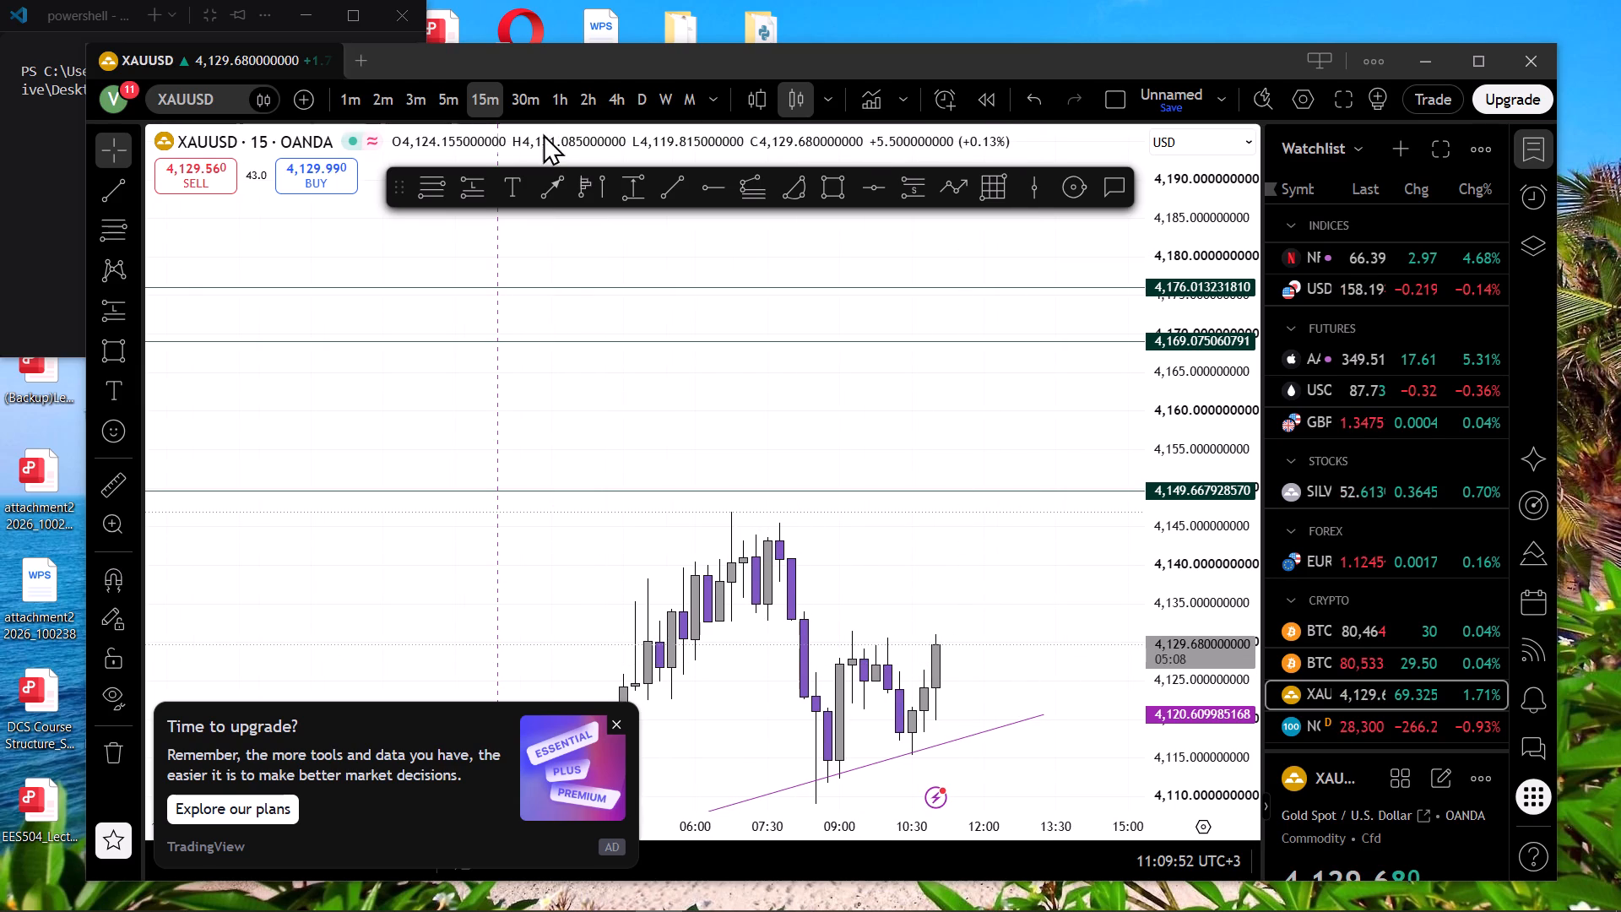
left_click(453, 100)
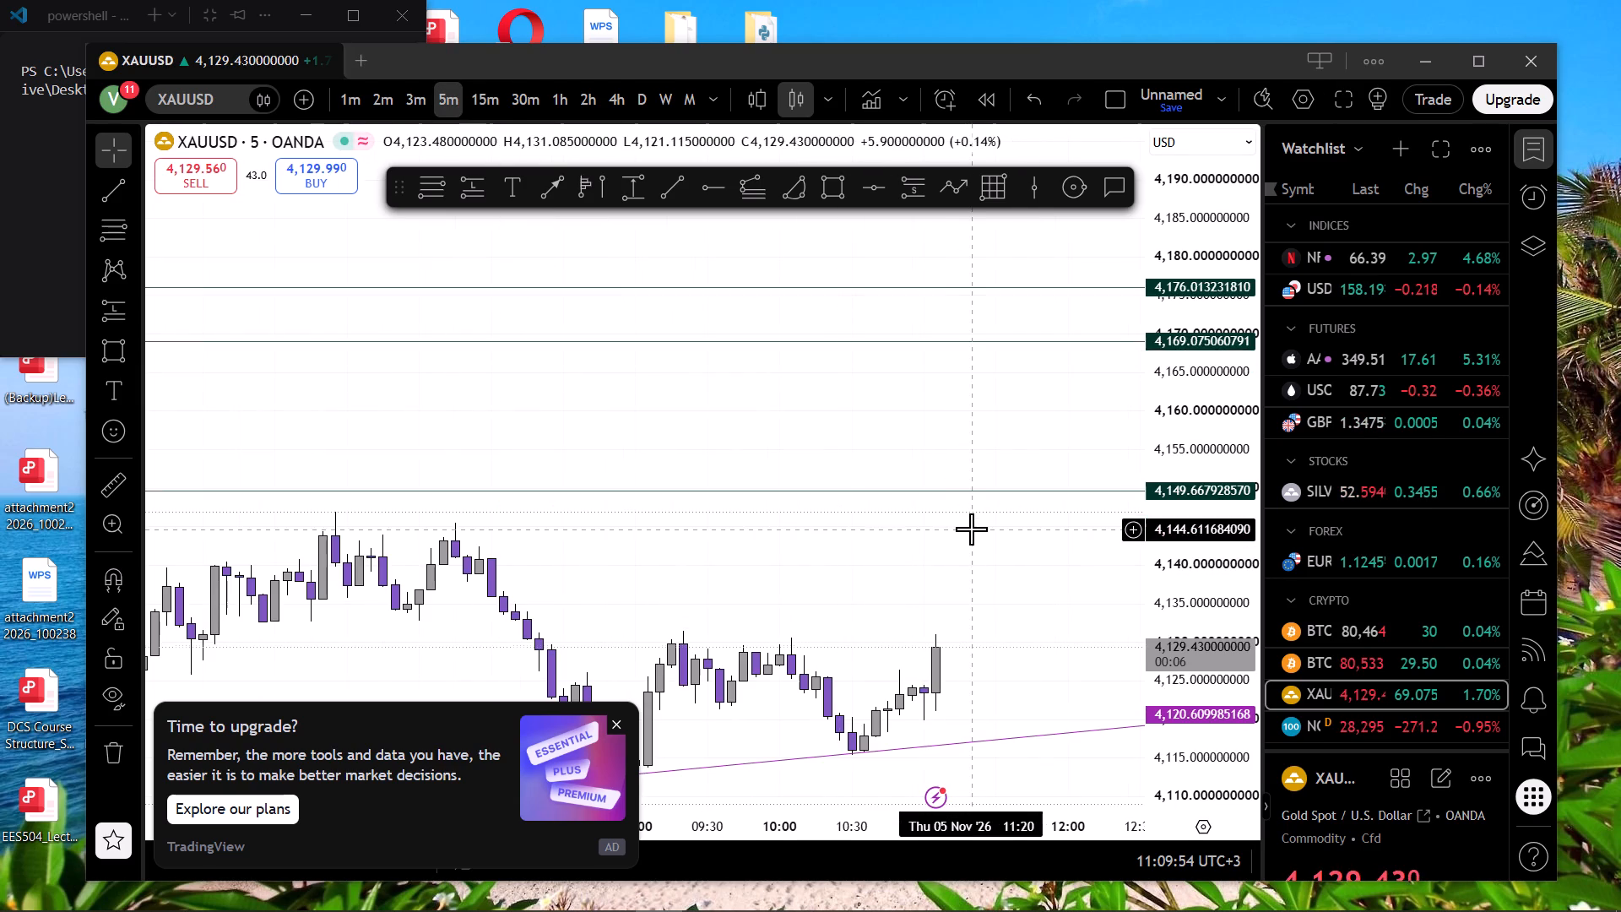
Draw a falling trend line across the recent swing highs, from about 4,129.67 at 09:10 to about 4,123.83 at 12:10 on 5 November.
scroll(971, 529, "down", 3)
left_click_drag(1190, 746, 1187, 692)
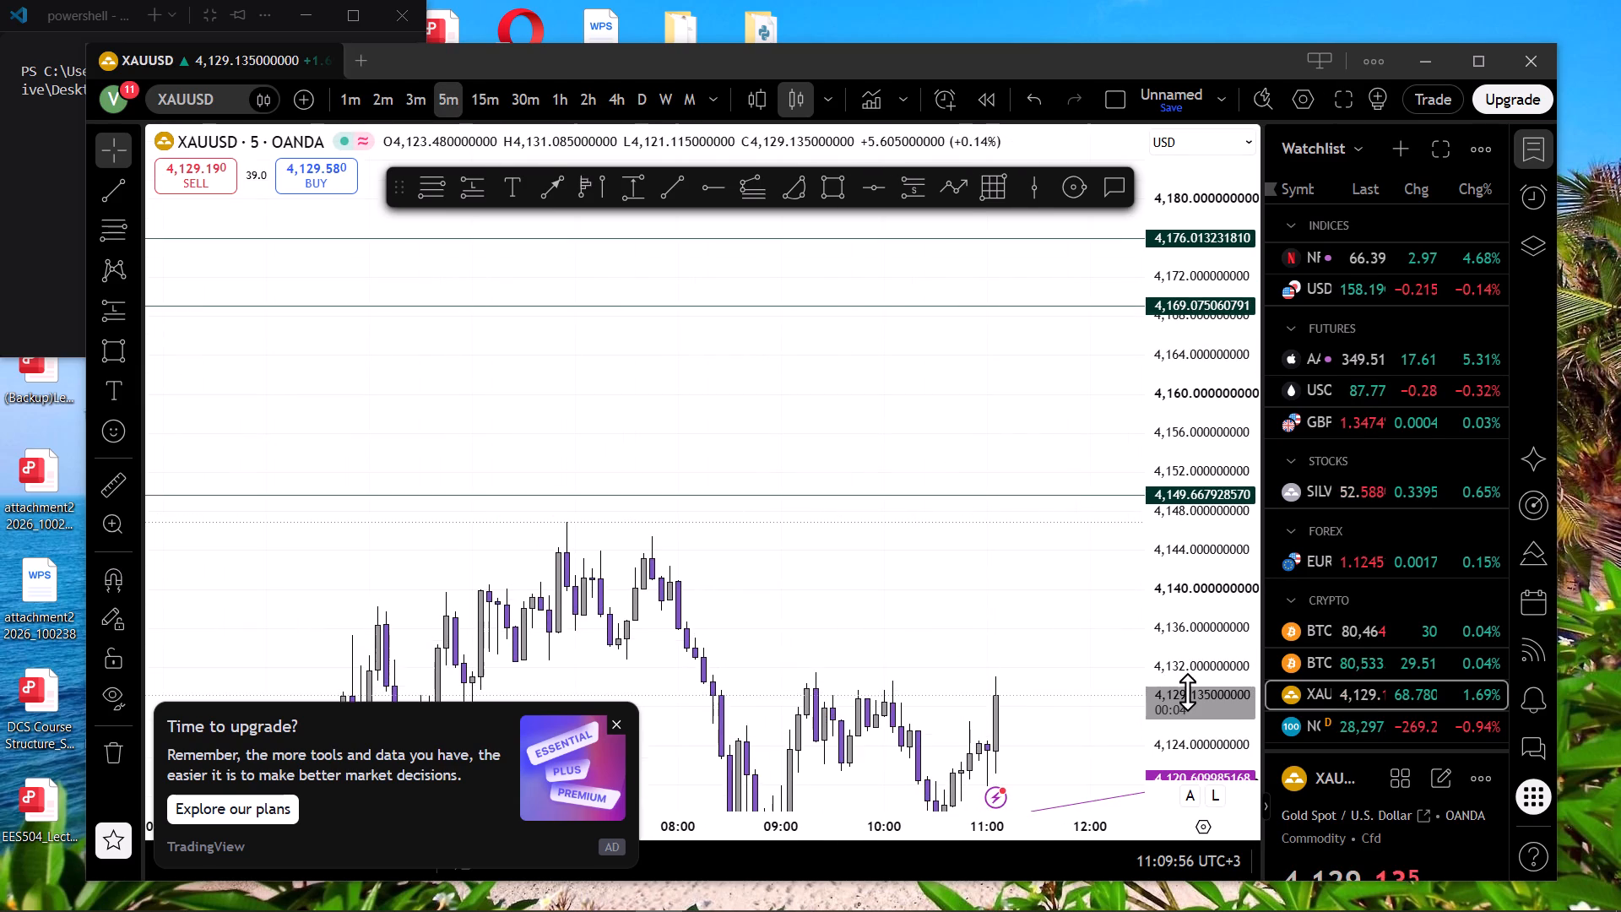
left_click_drag(1097, 714, 1087, 679)
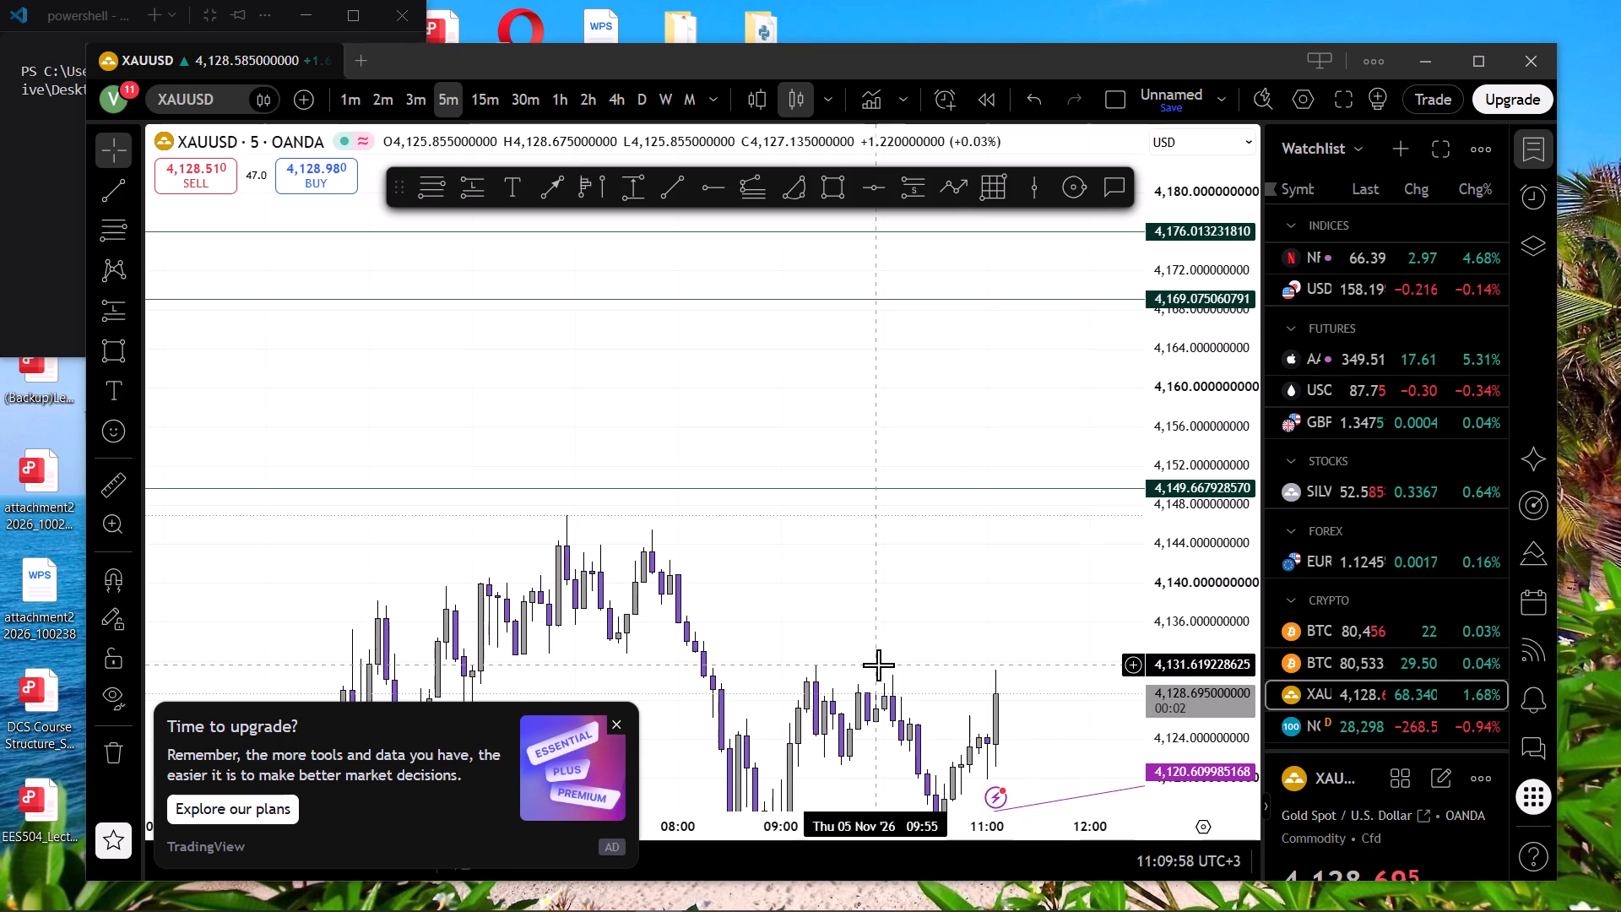
left_click_drag(1068, 702, 1068, 579)
scroll(971, 612, "up", 1)
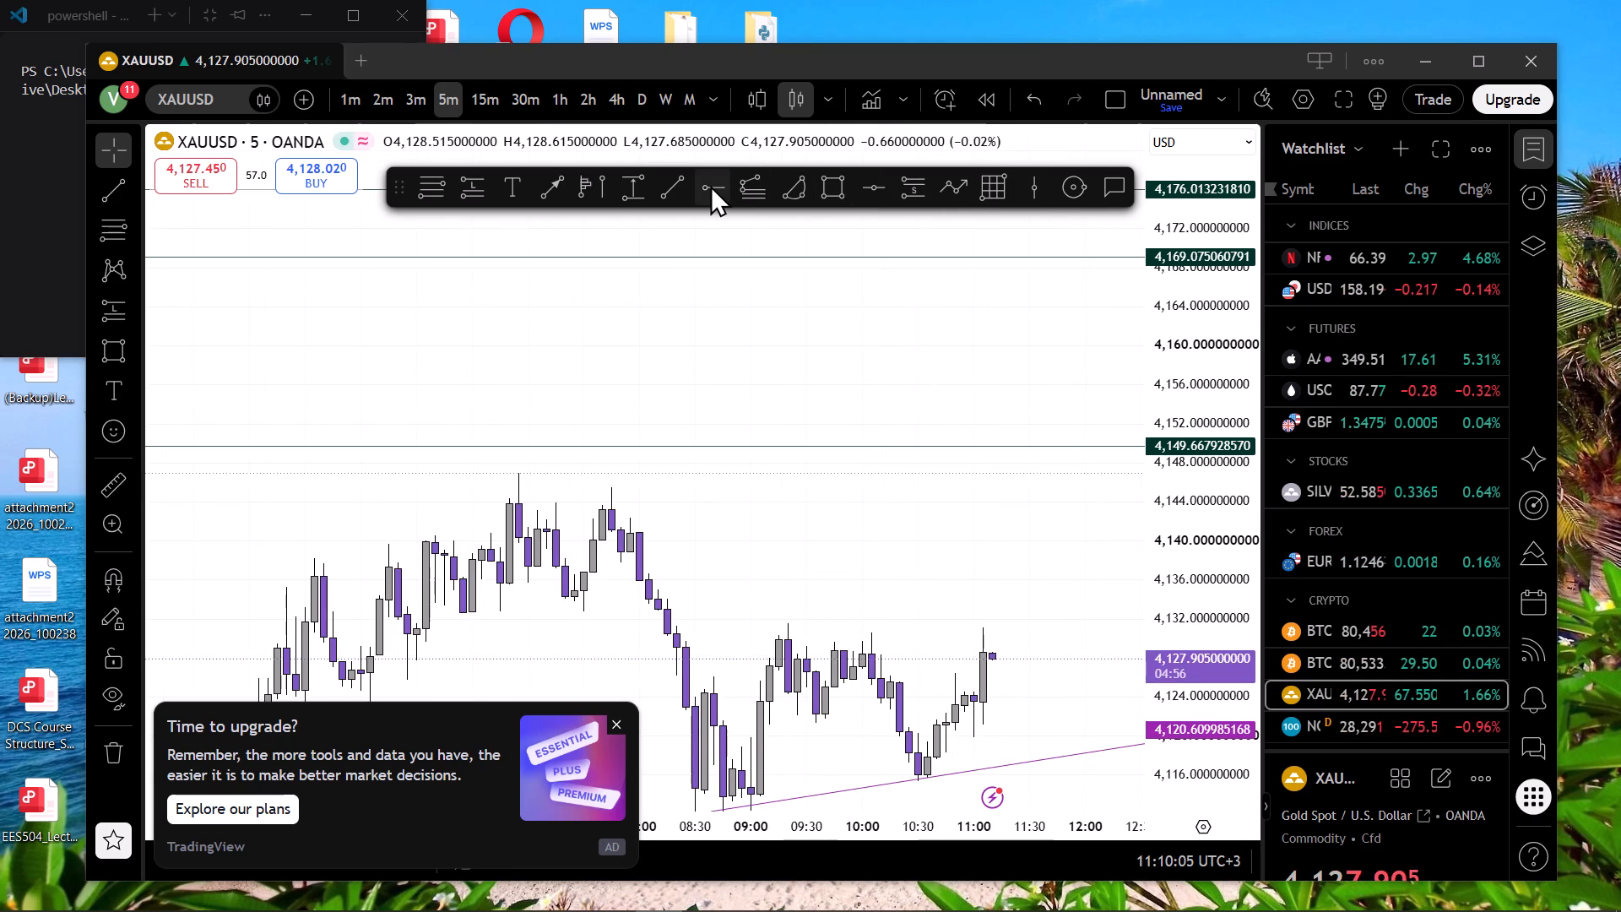
left_click(664, 182)
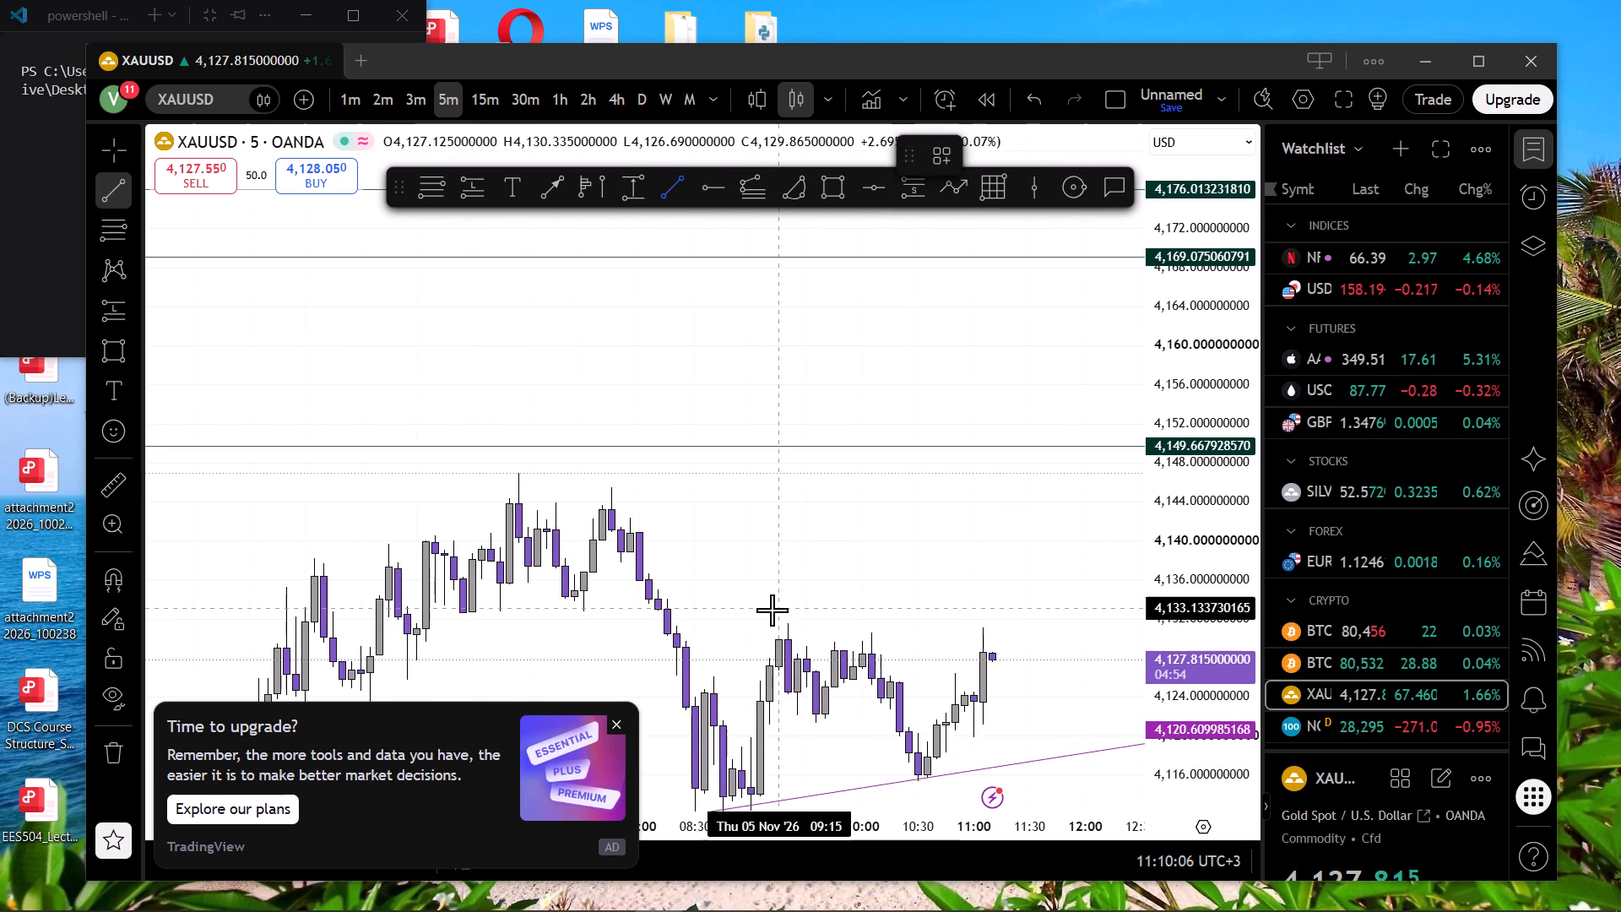
left_click_drag(773, 641, 1112, 696)
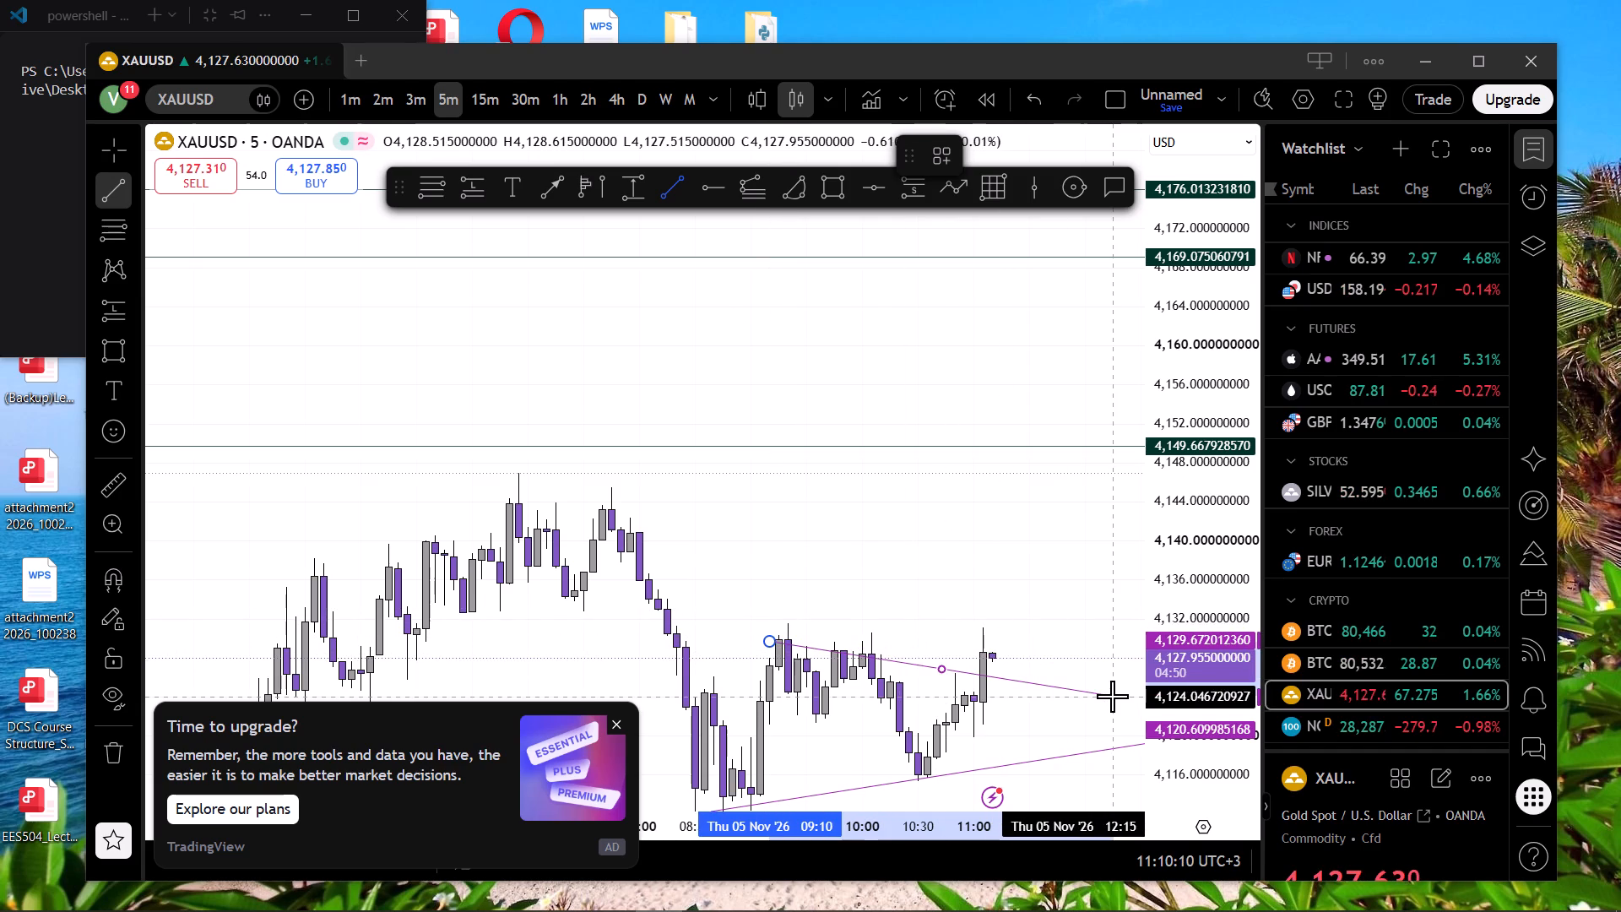
left_click_drag(1112, 696, 1105, 698)
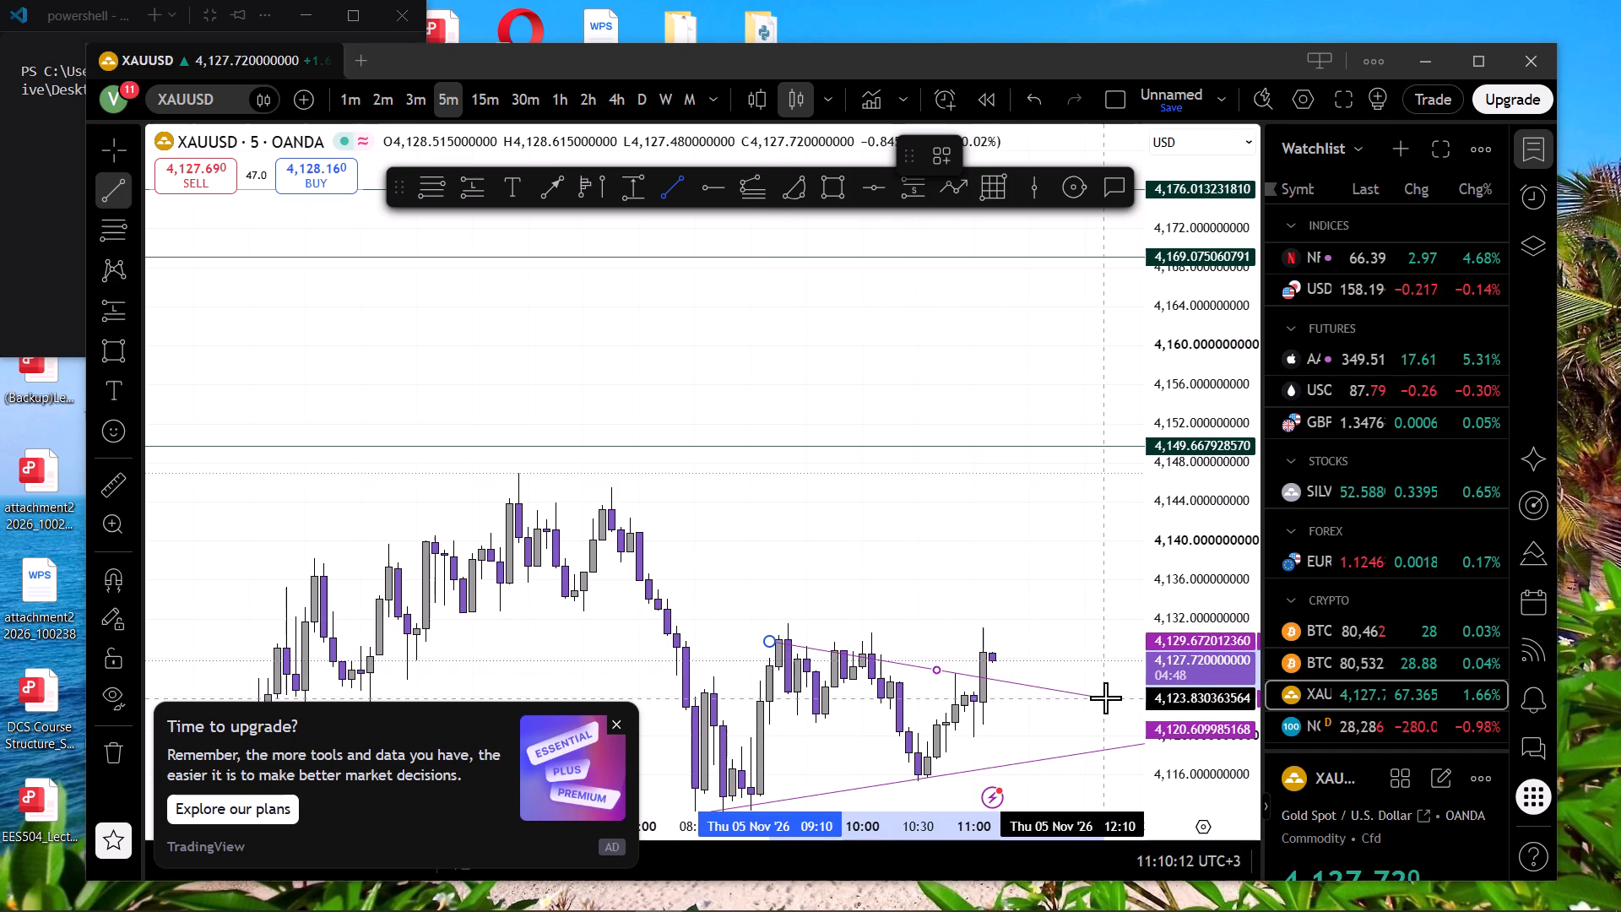
left_click(1105, 698)
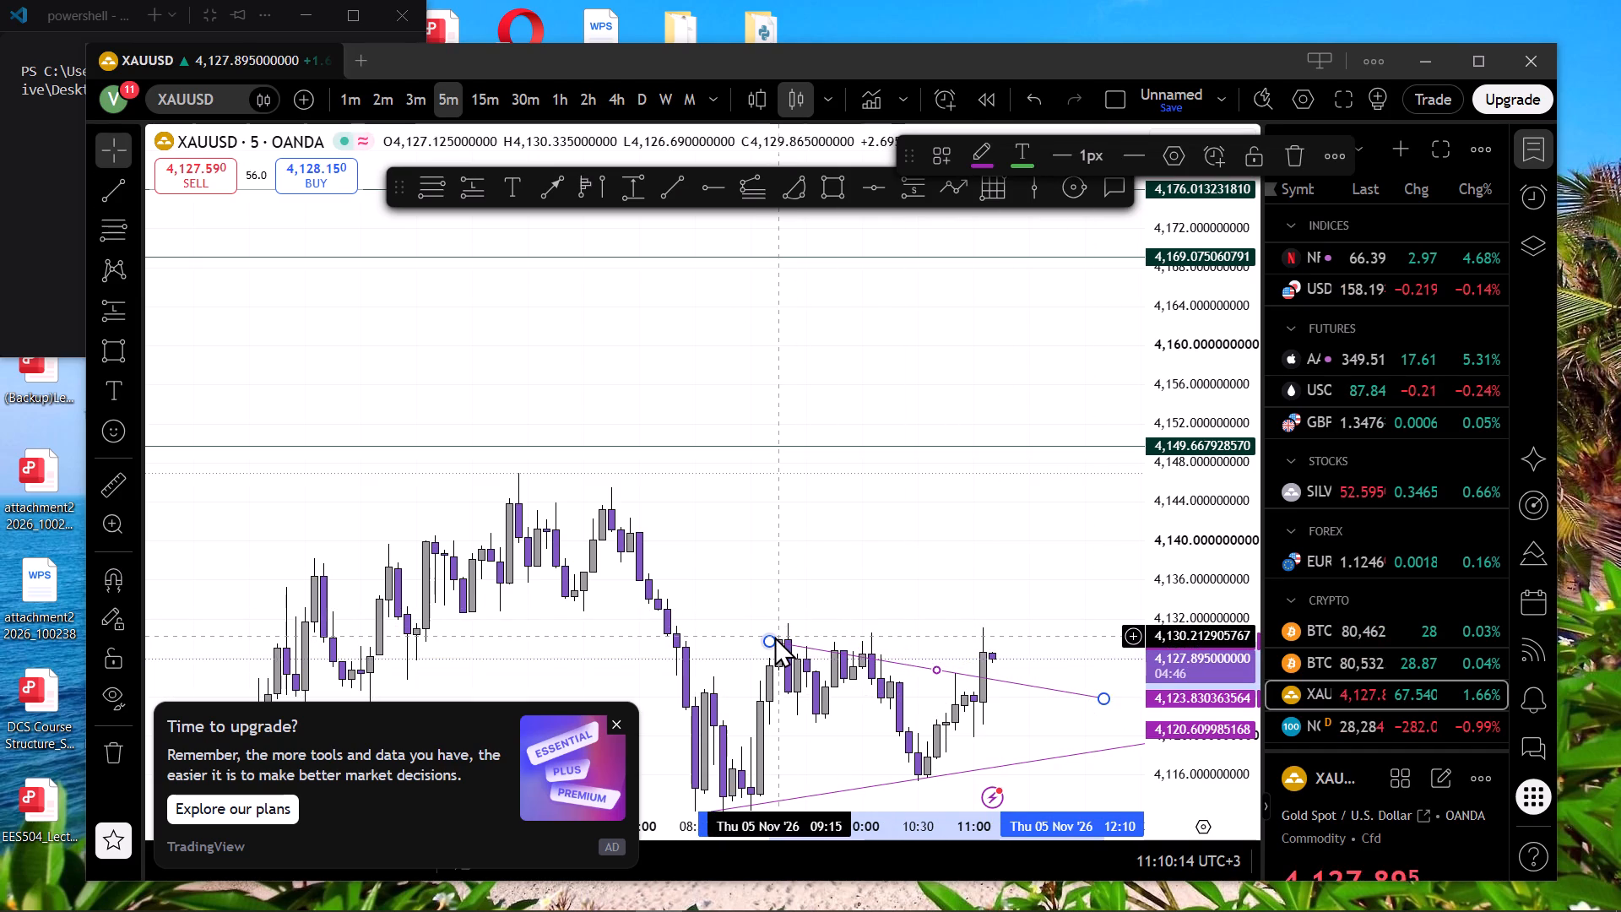
Move the new falling trend line's upper end earlier and higher, to about 4,131.19 at 08:50.
left_click_drag(774, 636, 732, 618)
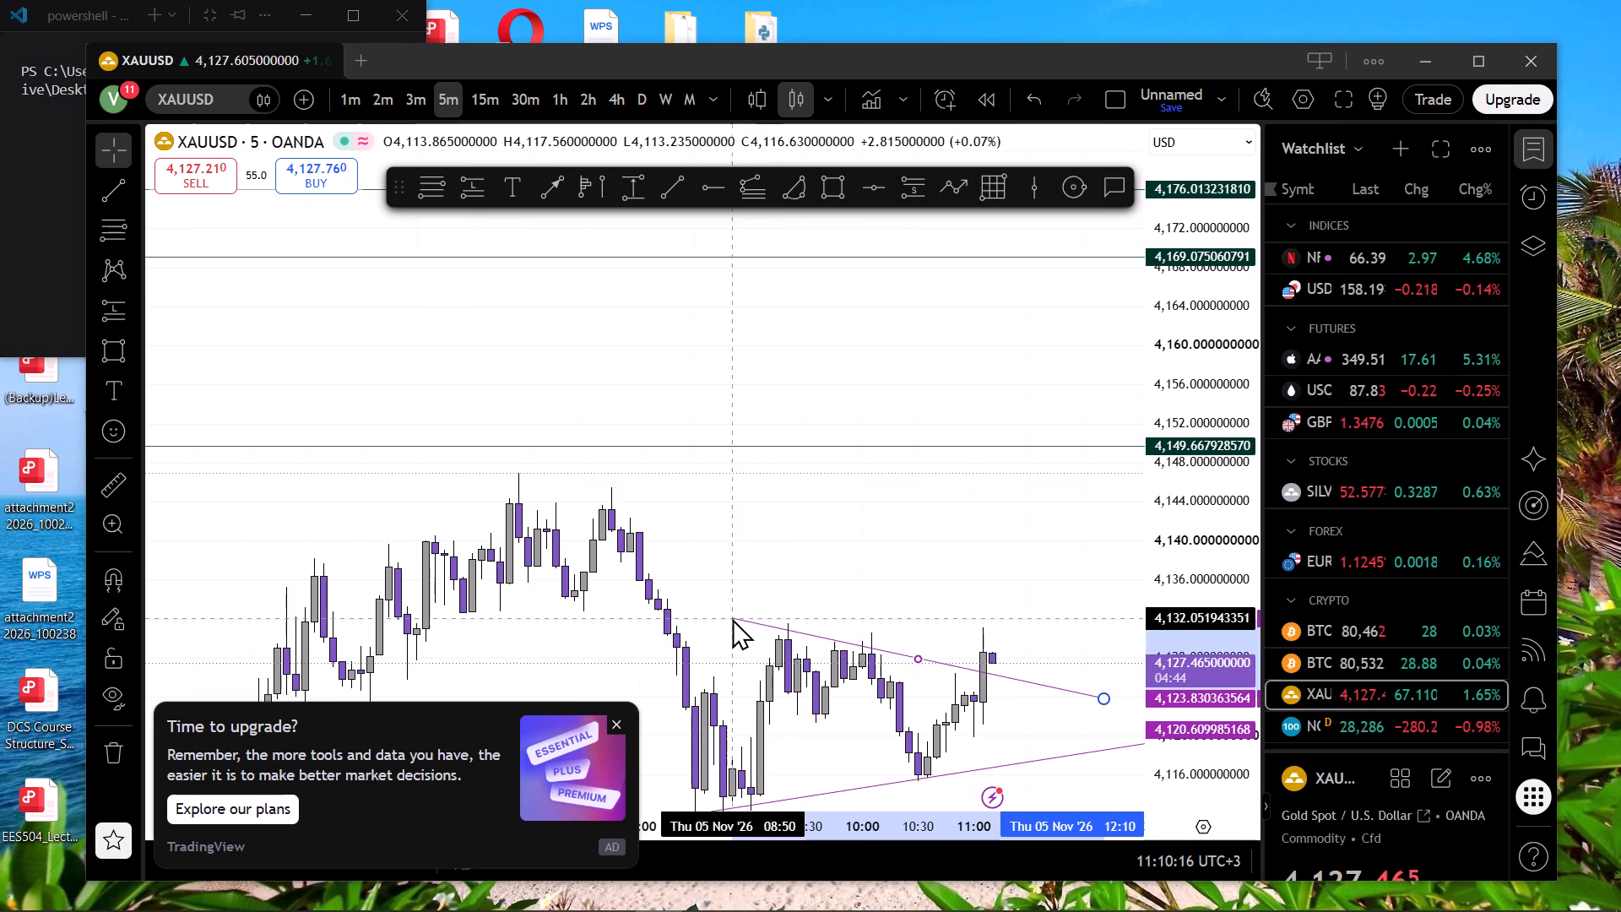
left_click_drag(732, 618, 732, 626)
left_click(732, 626)
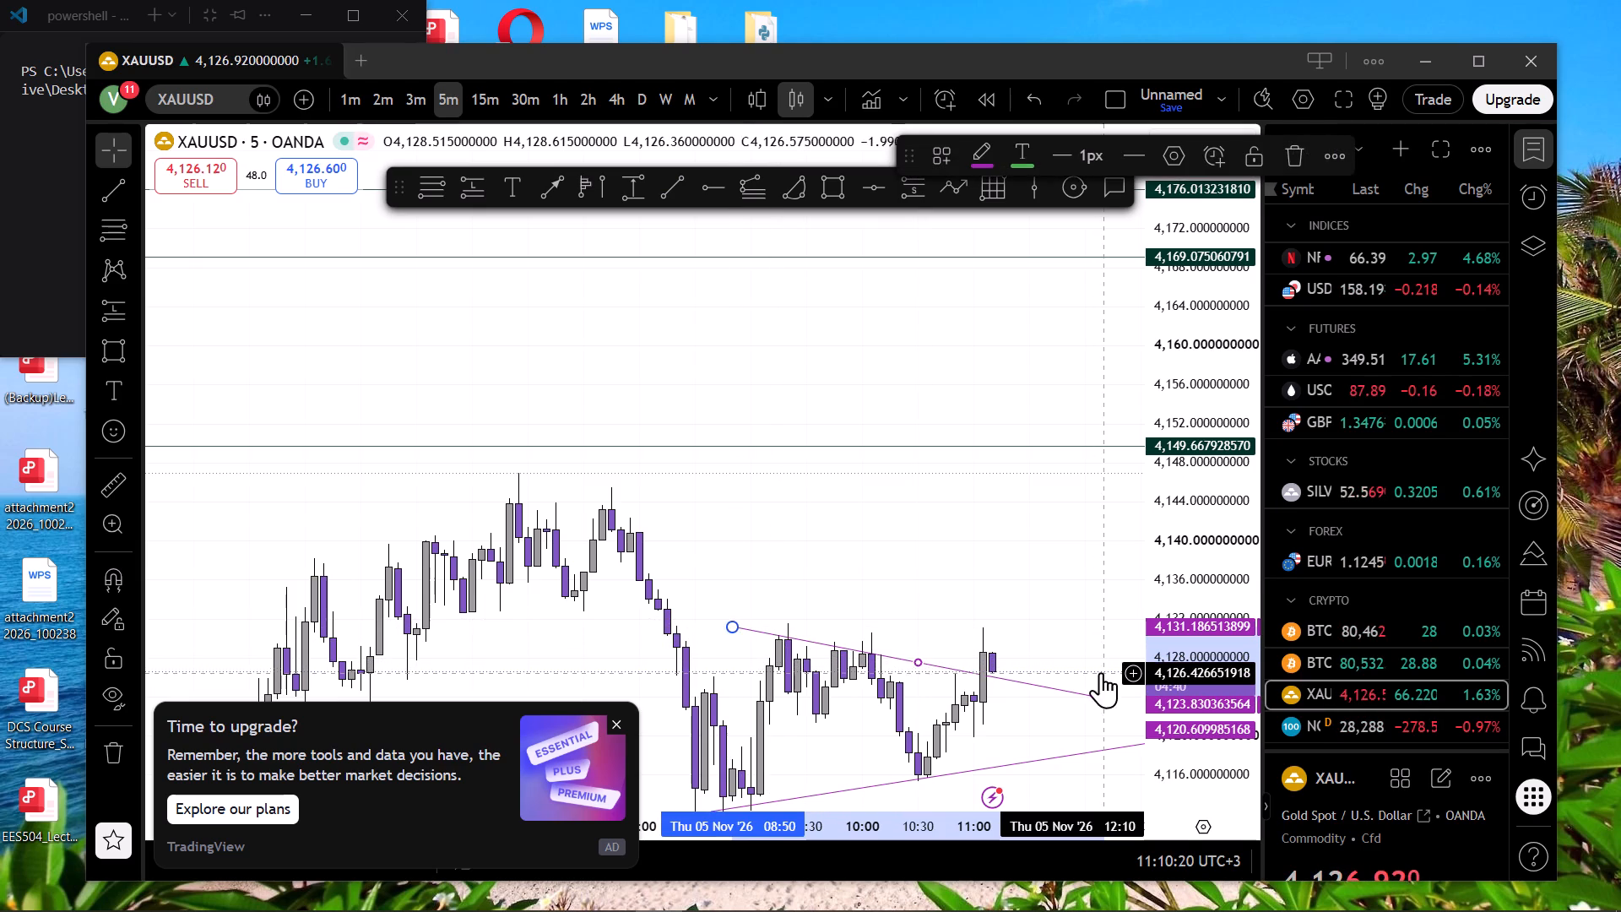
left_click(1101, 672)
Examine the latest 5-minute candles around the falling trend line and the rising trend line below it.
scroll(1011, 603, "up", 1)
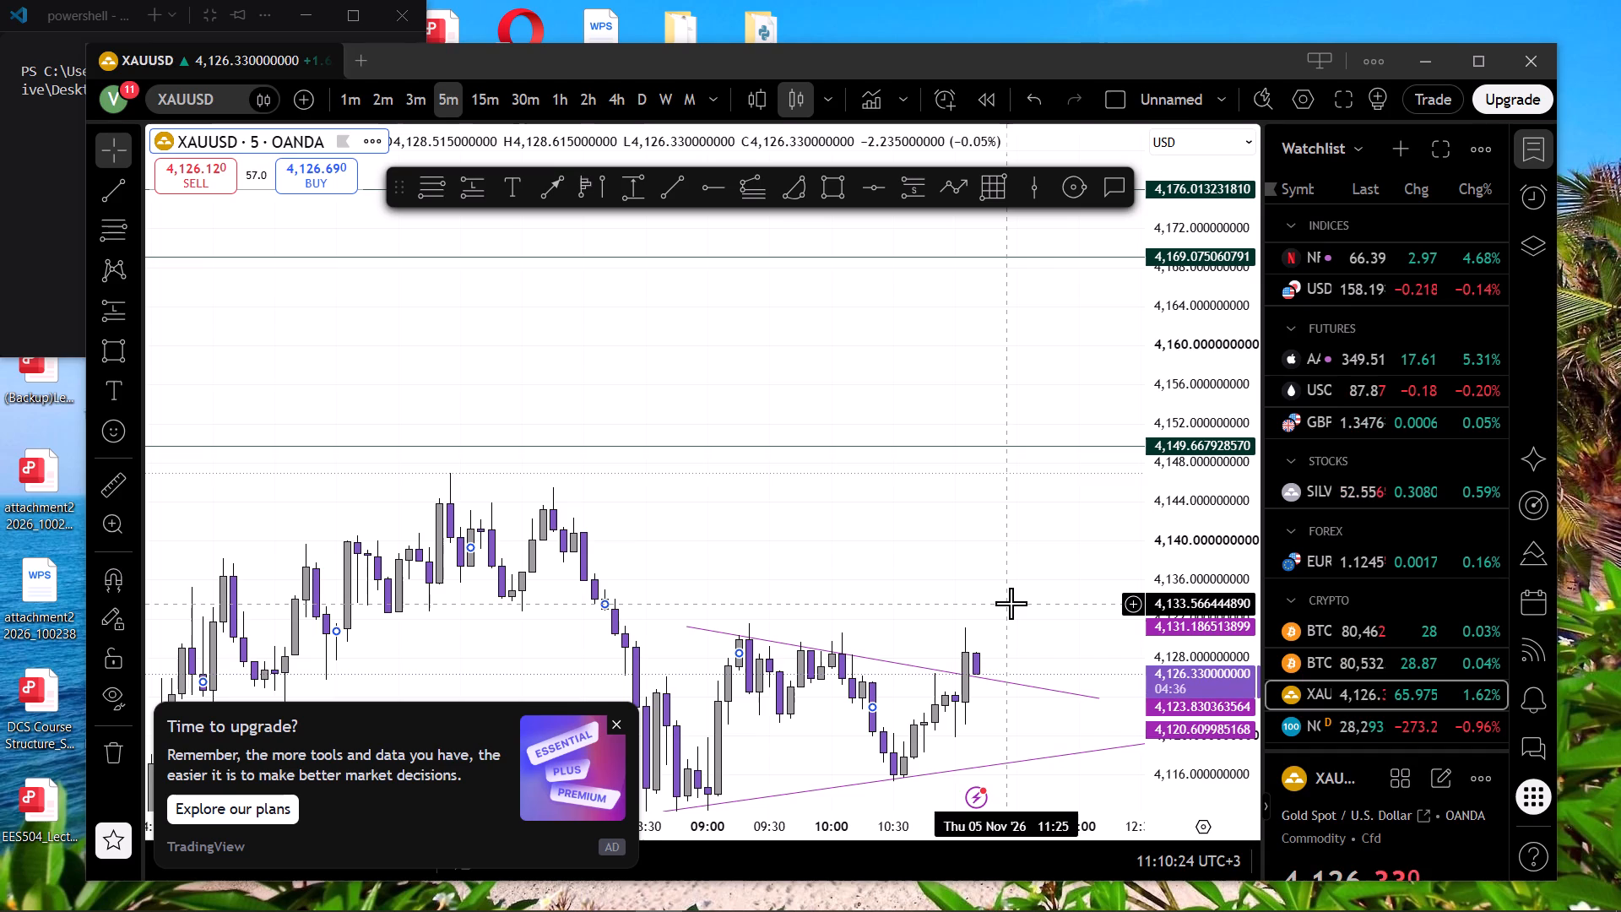
scroll(948, 672, "up", 1)
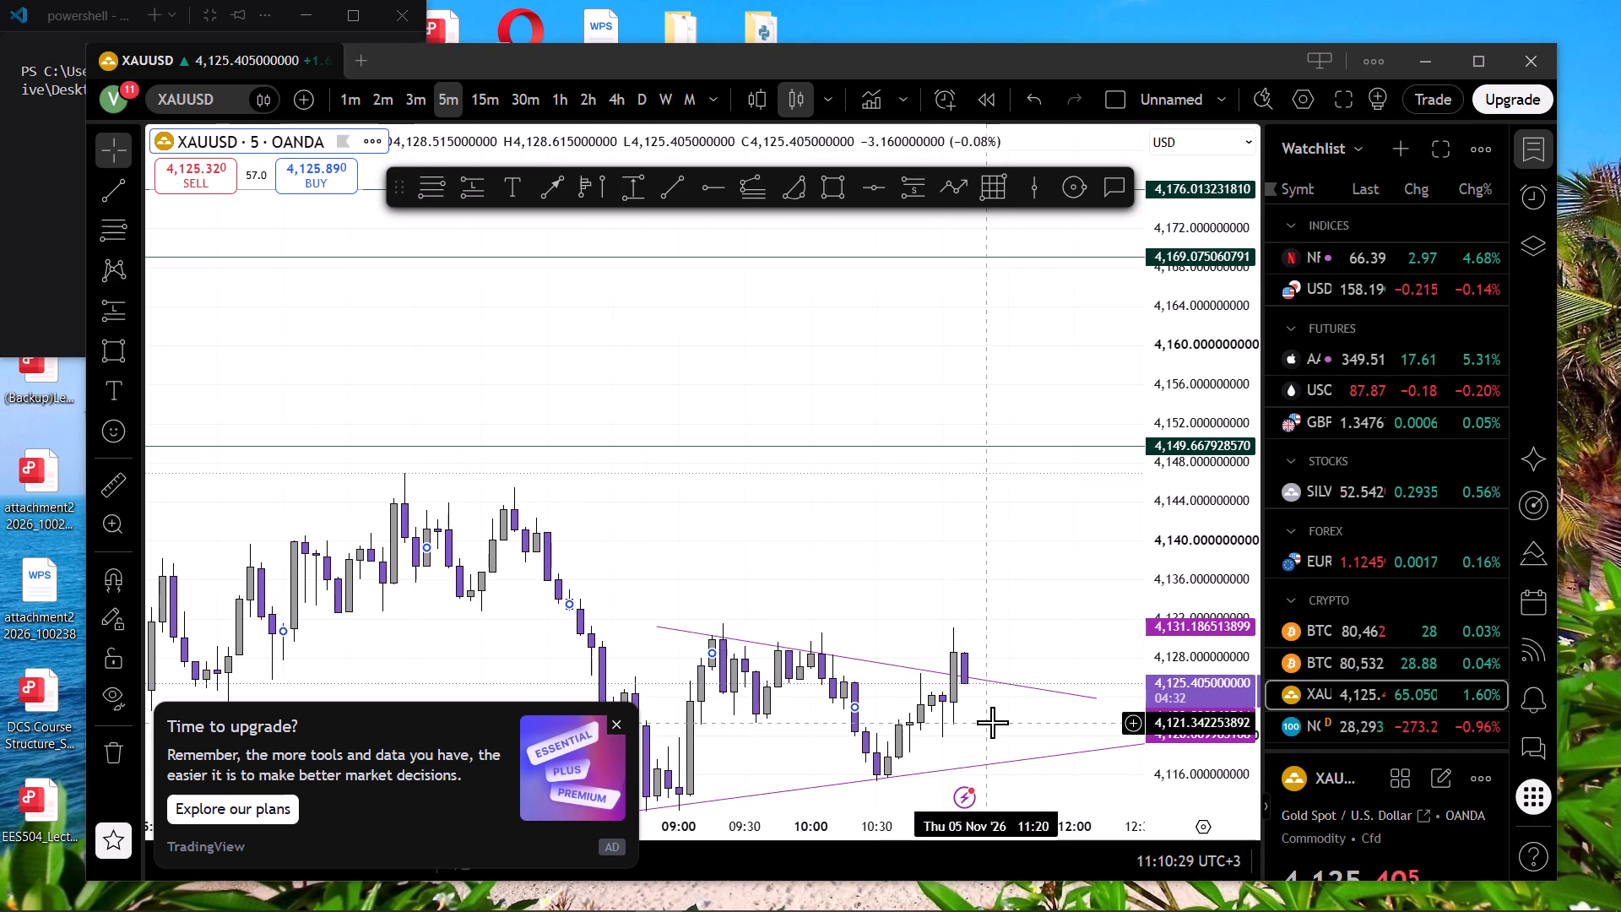
scroll(996, 717, "up", 1)
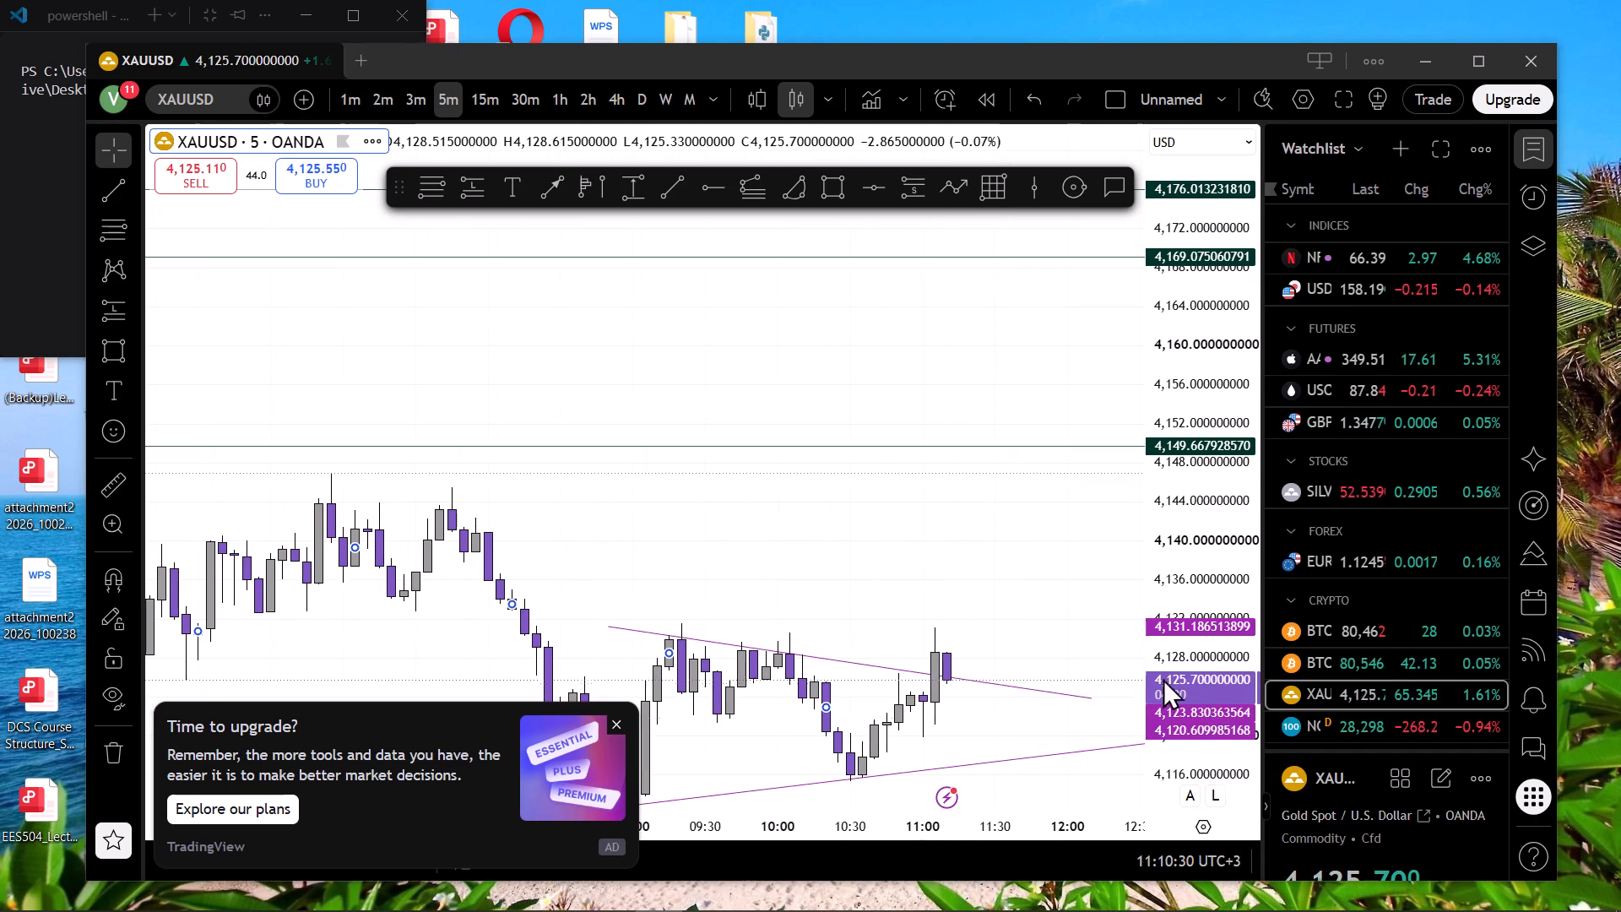
left_click_drag(1210, 713, 1204, 605)
left_click_drag(1096, 705, 1051, 344)
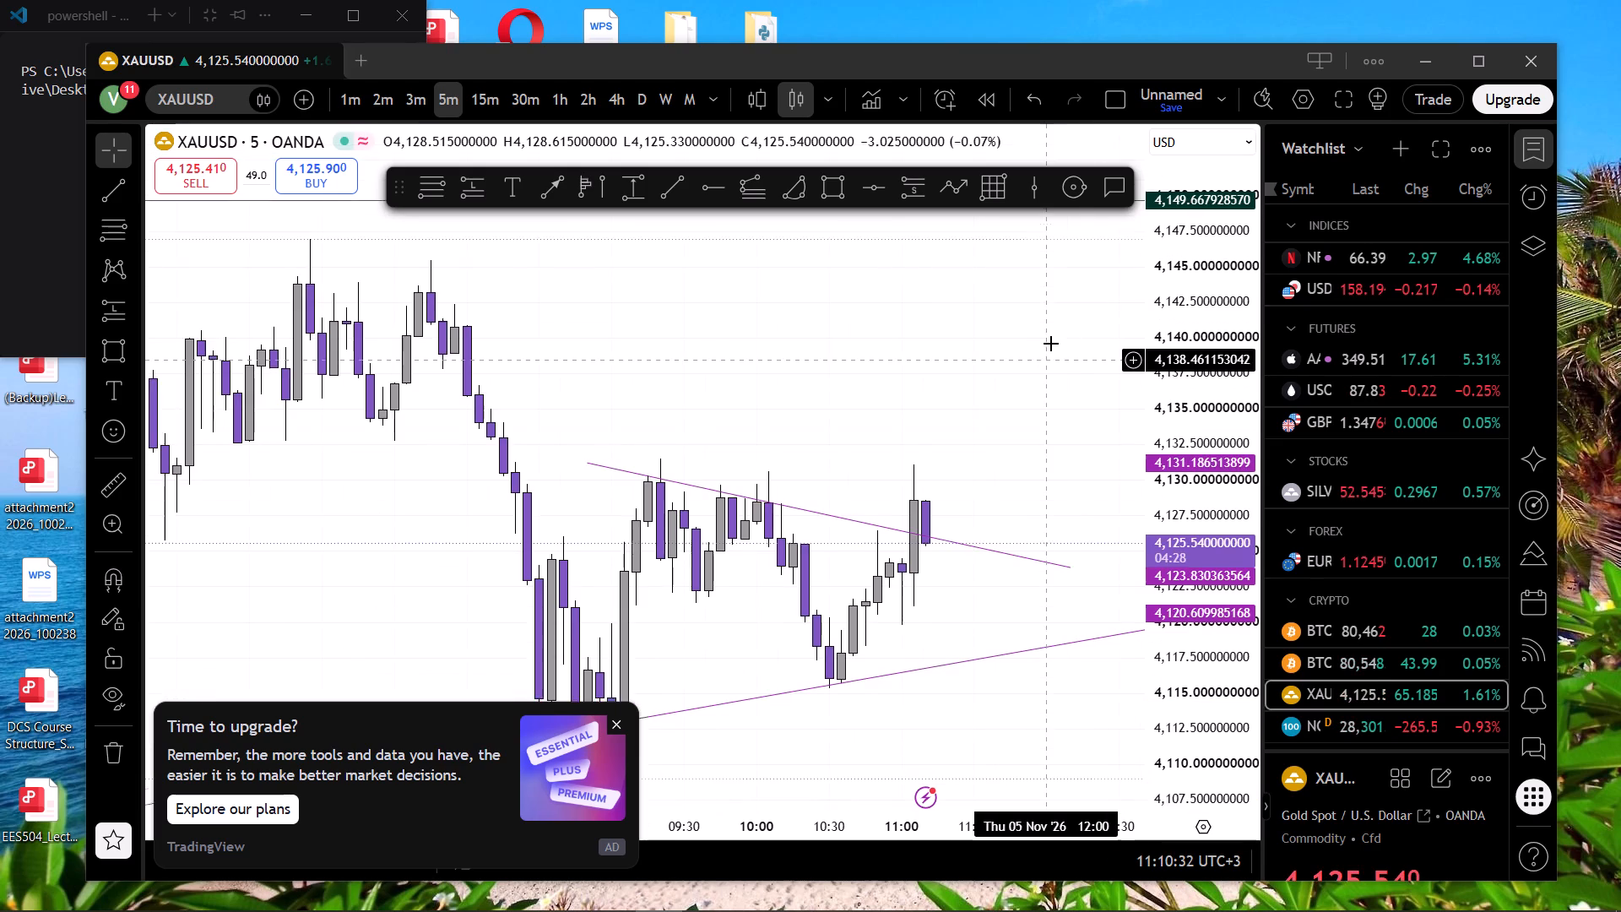
left_click_drag(1006, 547, 1059, 601)
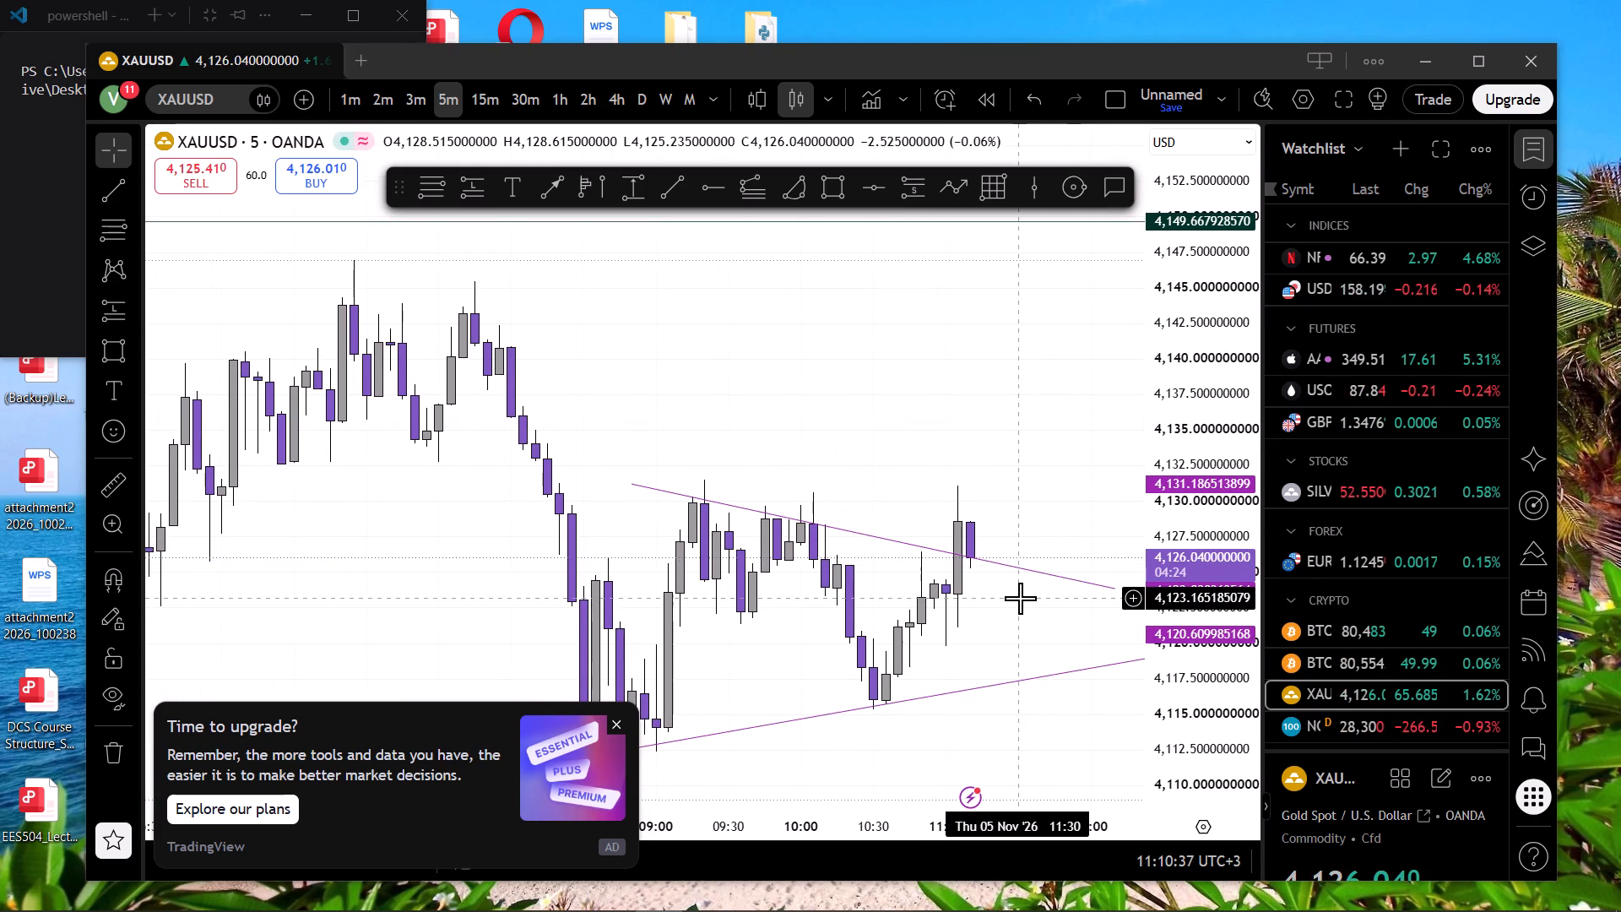
scroll(1020, 598, "up", 1)
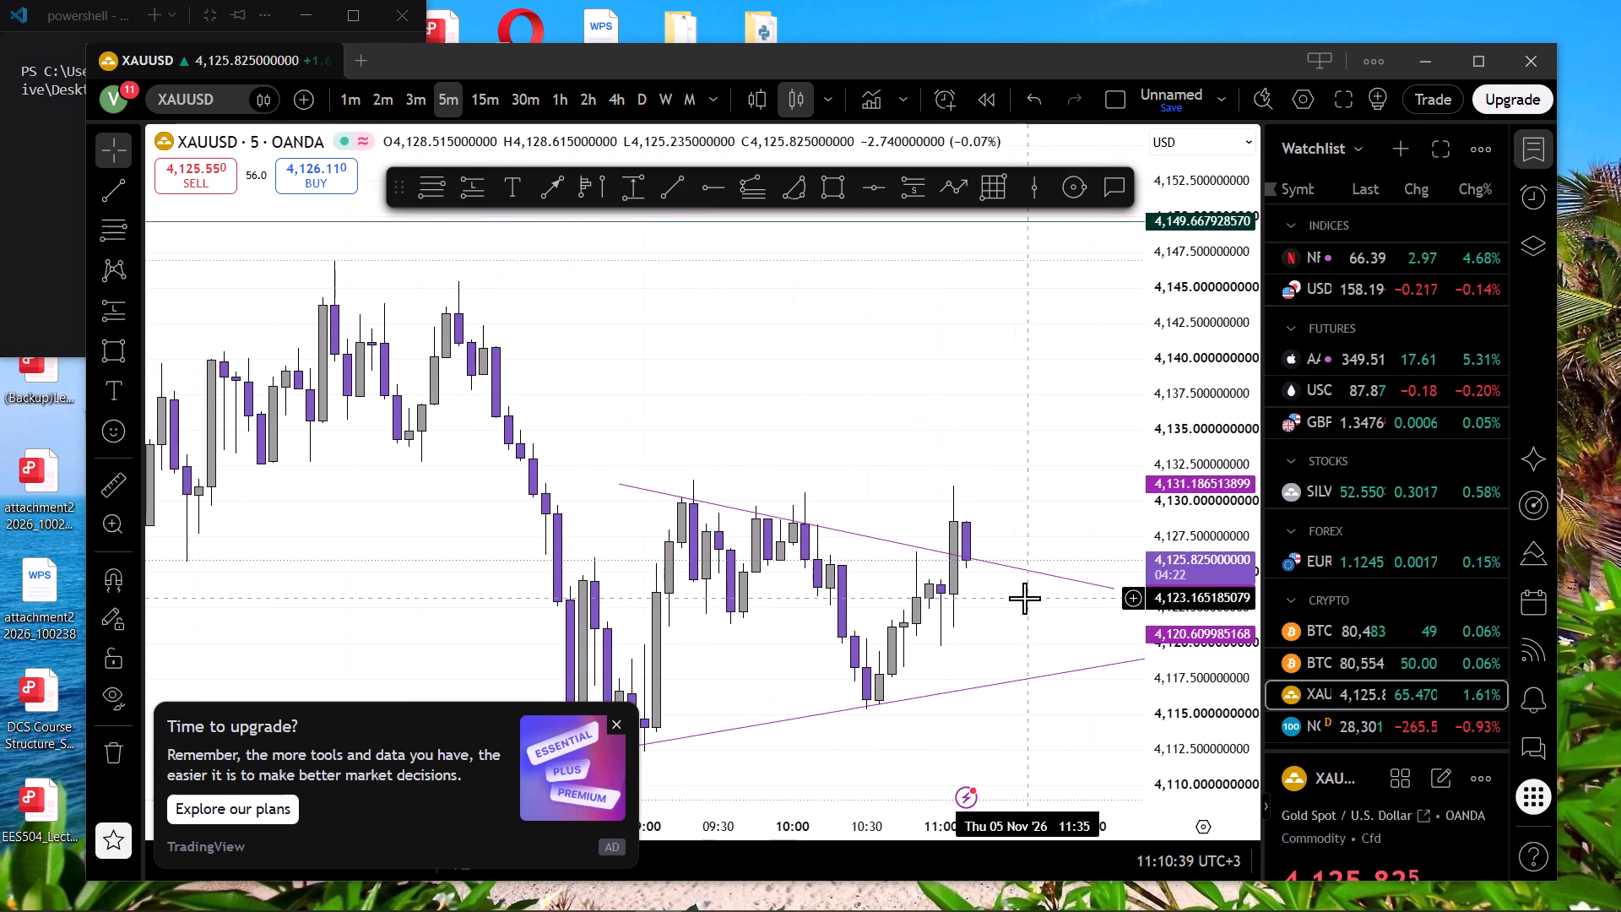
scroll(1024, 598, "up", 1)
left_click_drag(1192, 704, 1173, 647)
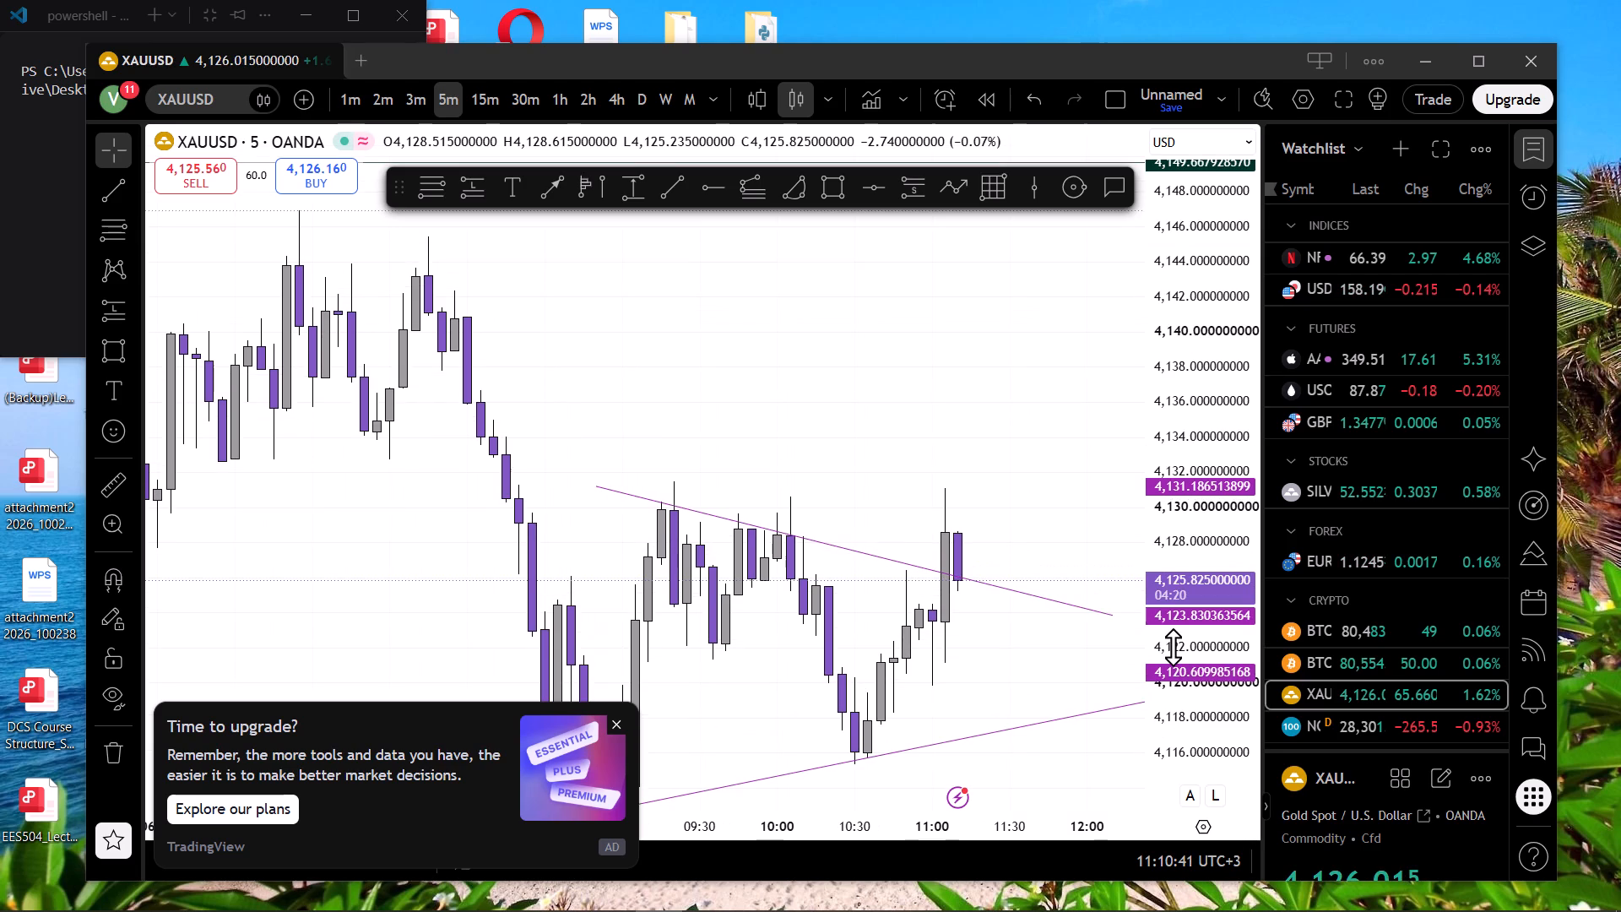
scroll(1005, 631, "up", 1)
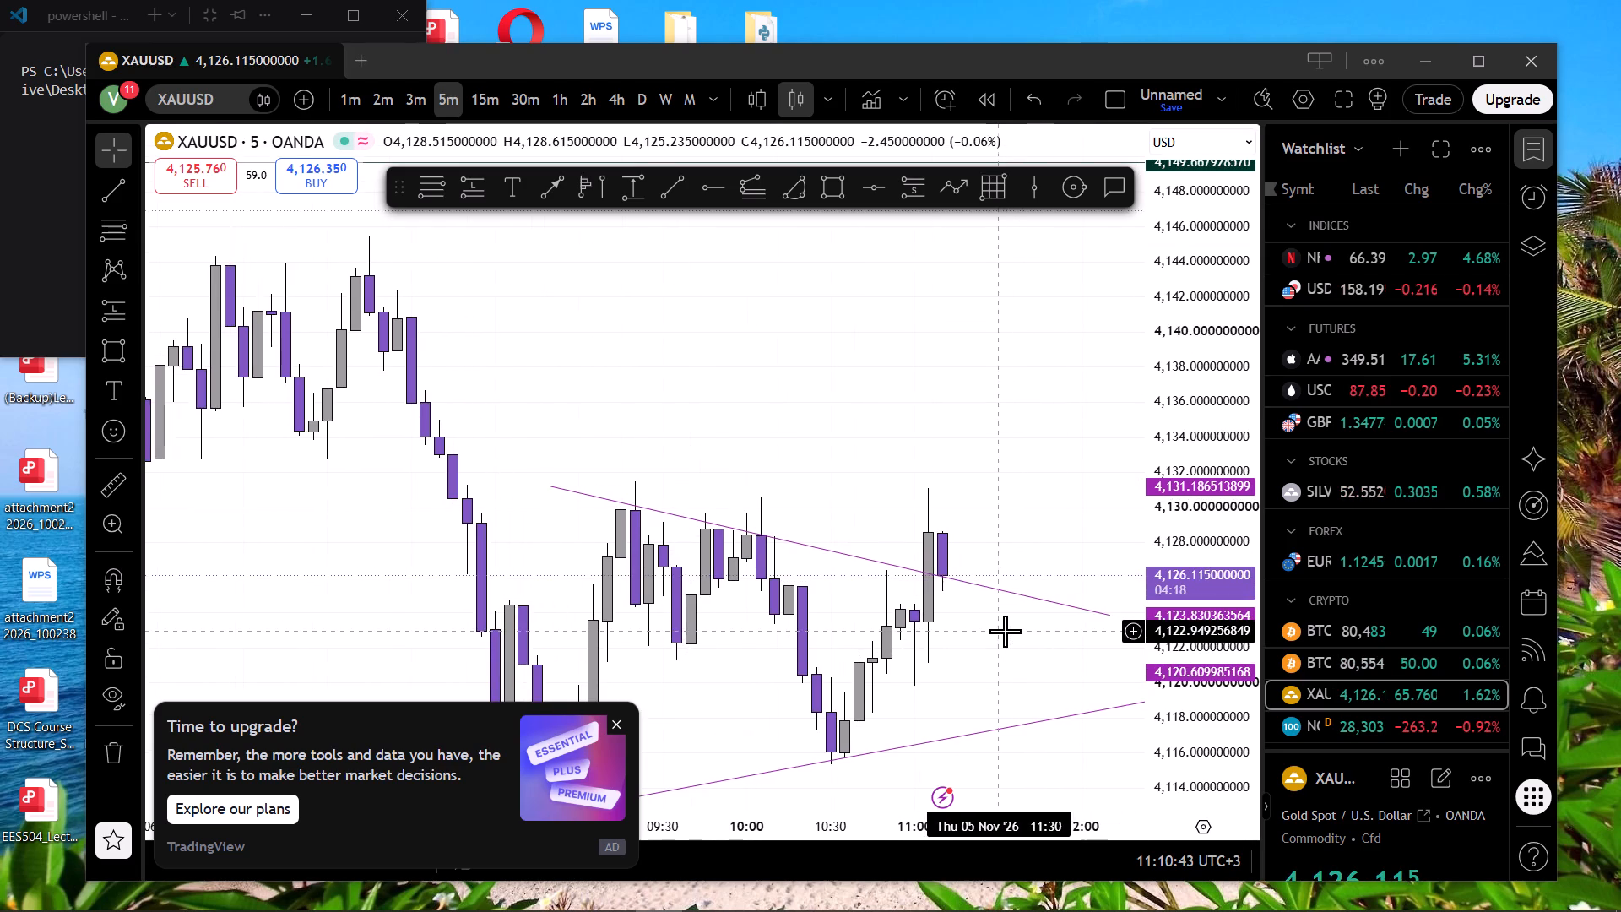
scroll(1005, 631, "up", 1)
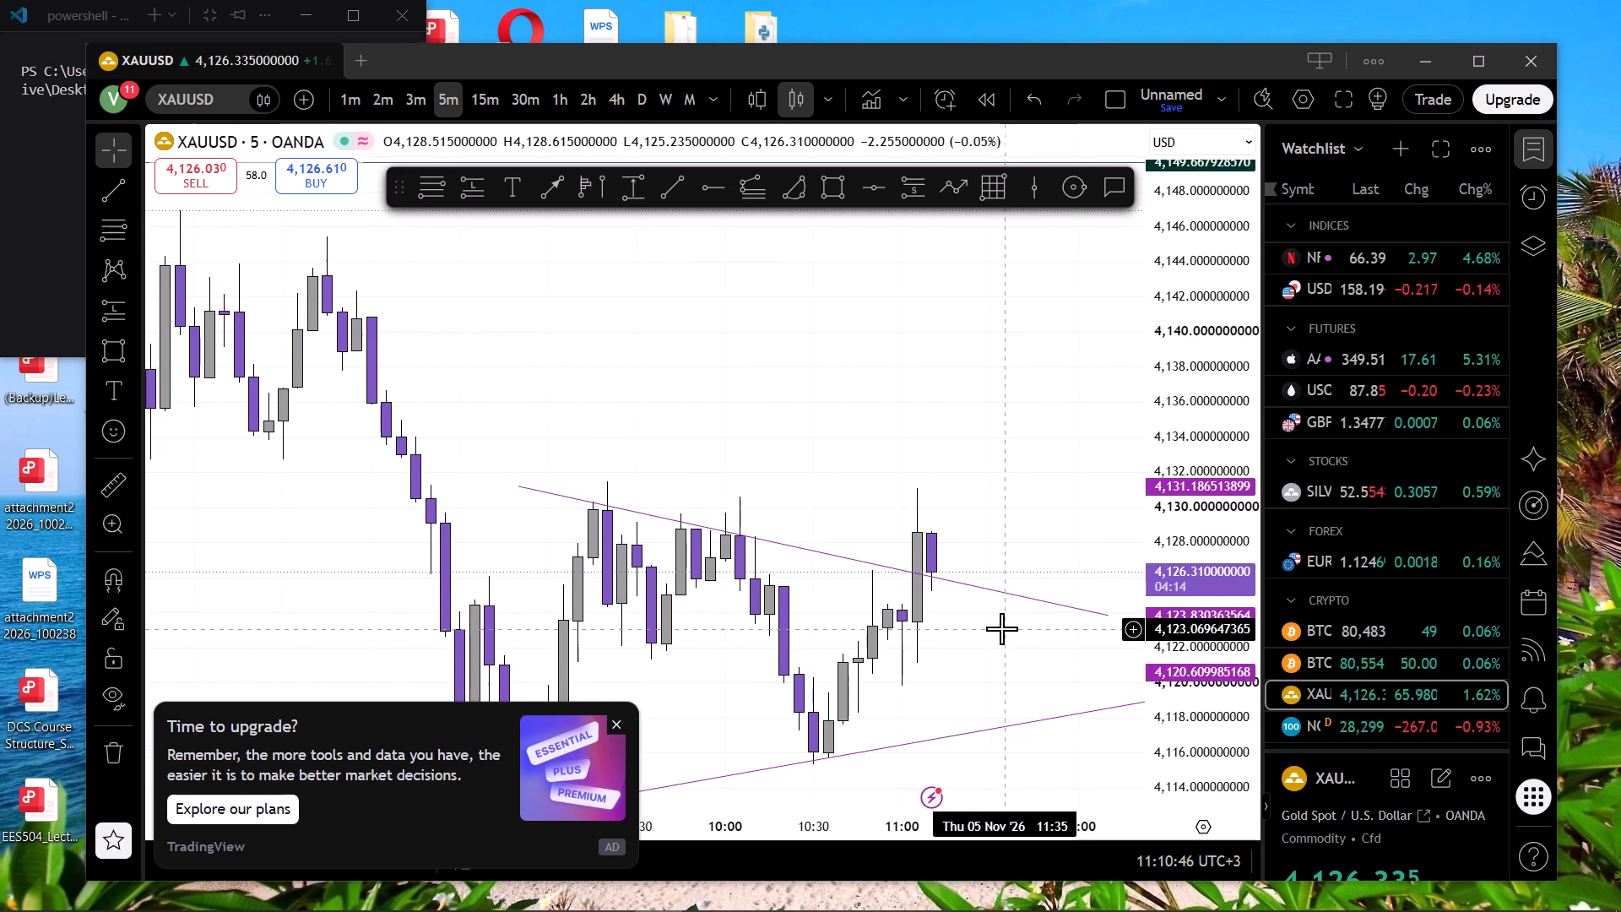
left_click_drag(972, 531, 968, 581, "shift")
left_click(968, 581)
left_click(988, 544)
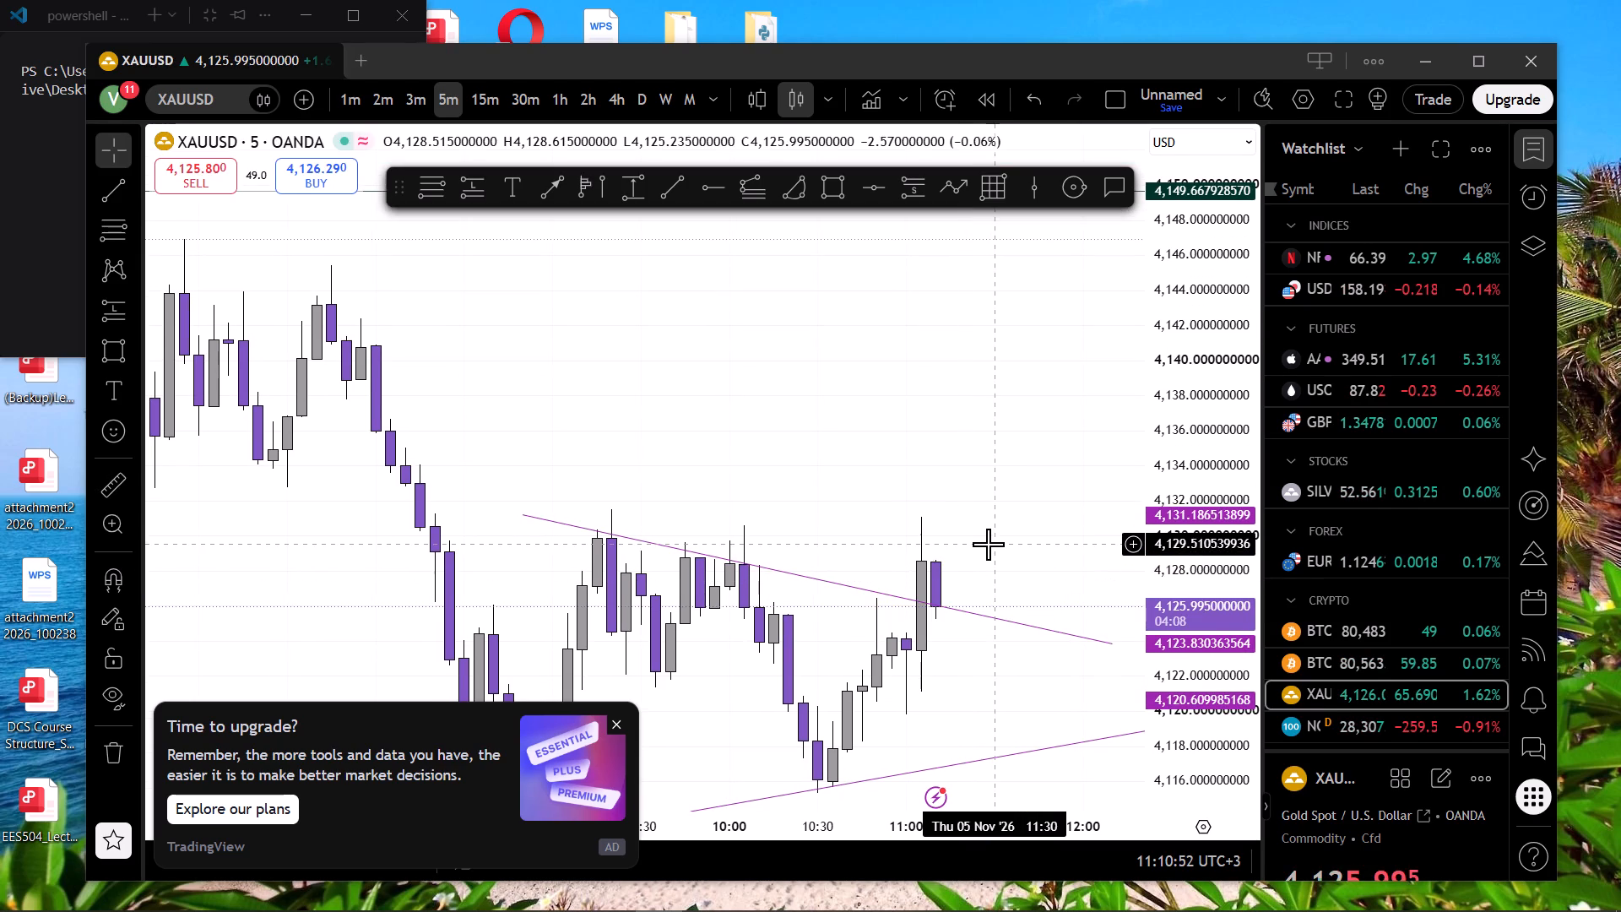
left_click(1044, 537)
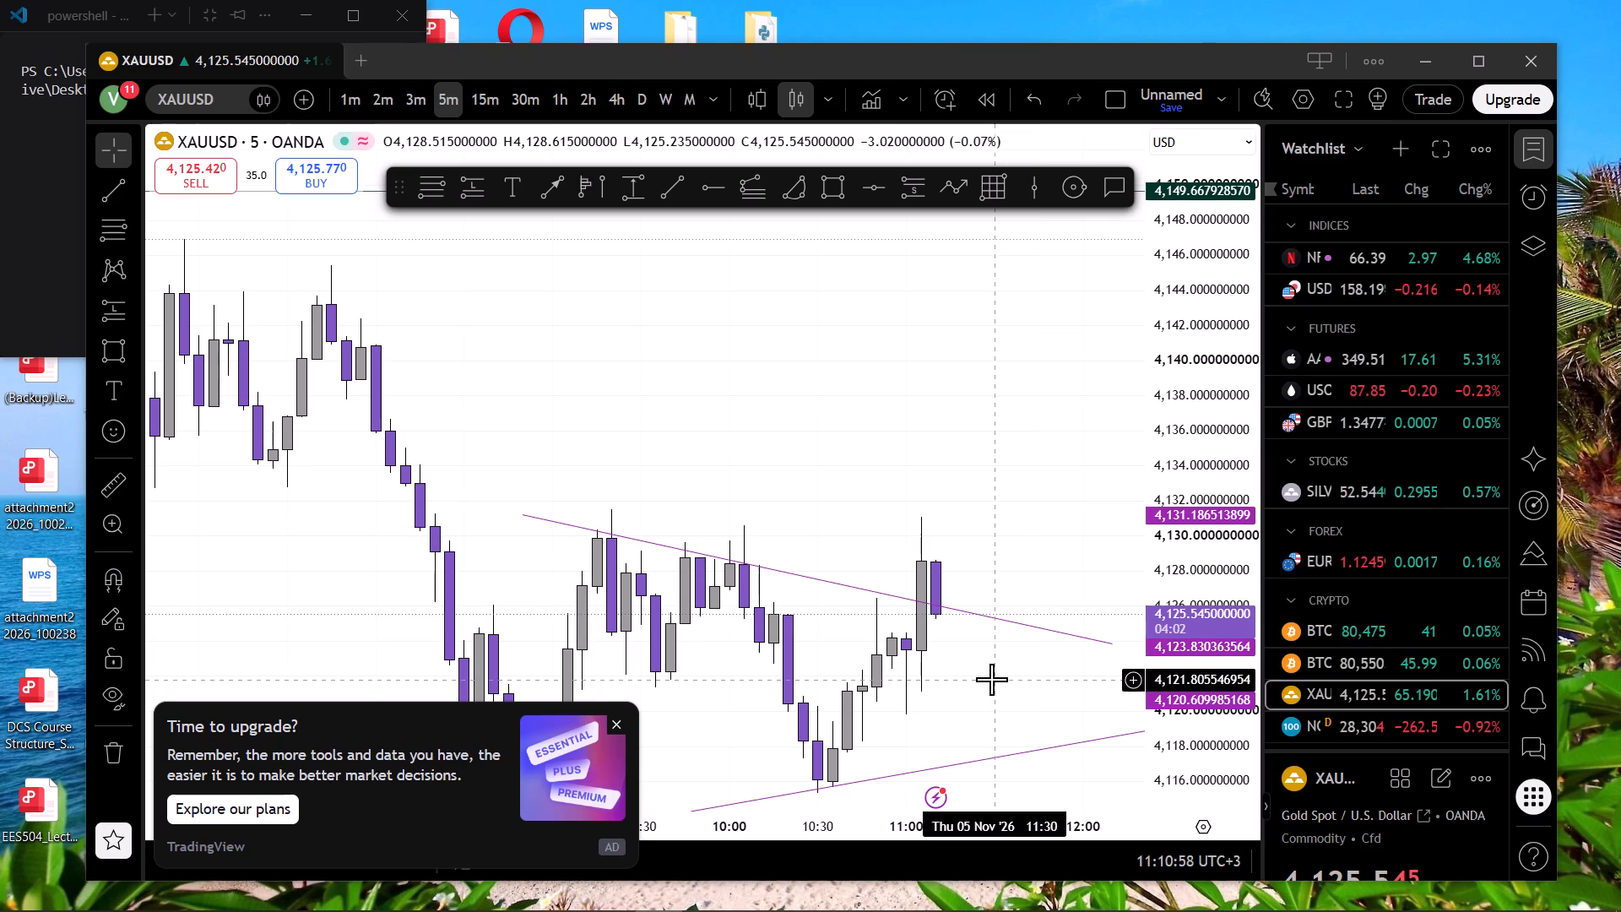
Examine the latest 5-minute candles between the falling and rising trend lines at several price and time scales.
scroll(991, 679, "down", 1)
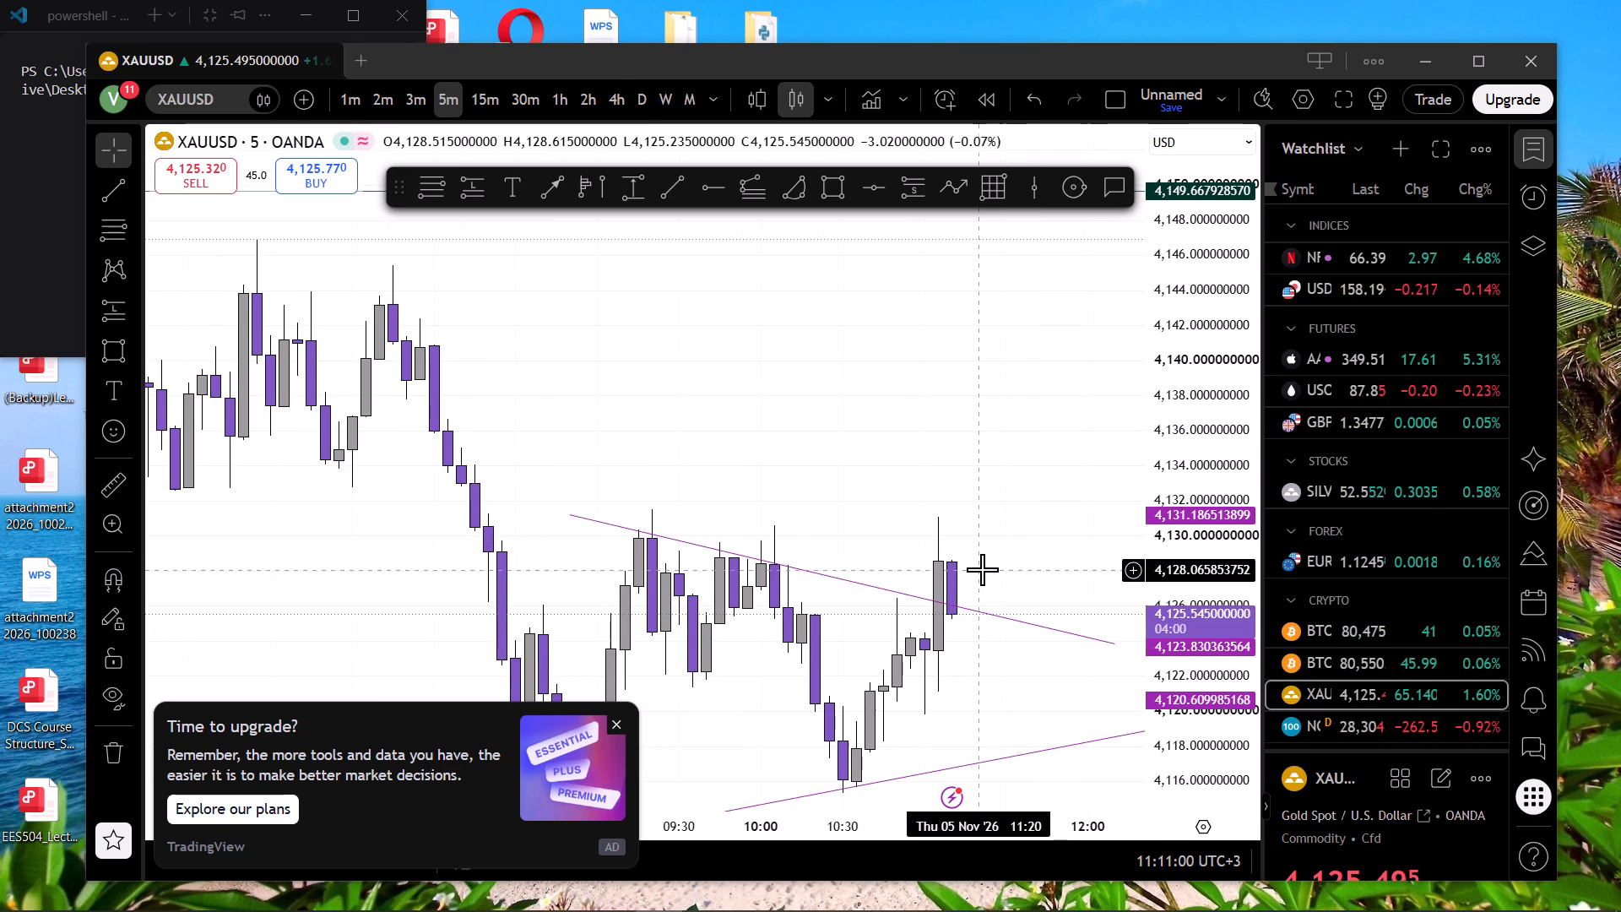
left_click_drag(999, 676, 1002, 594)
scroll(1002, 594, "up", 1)
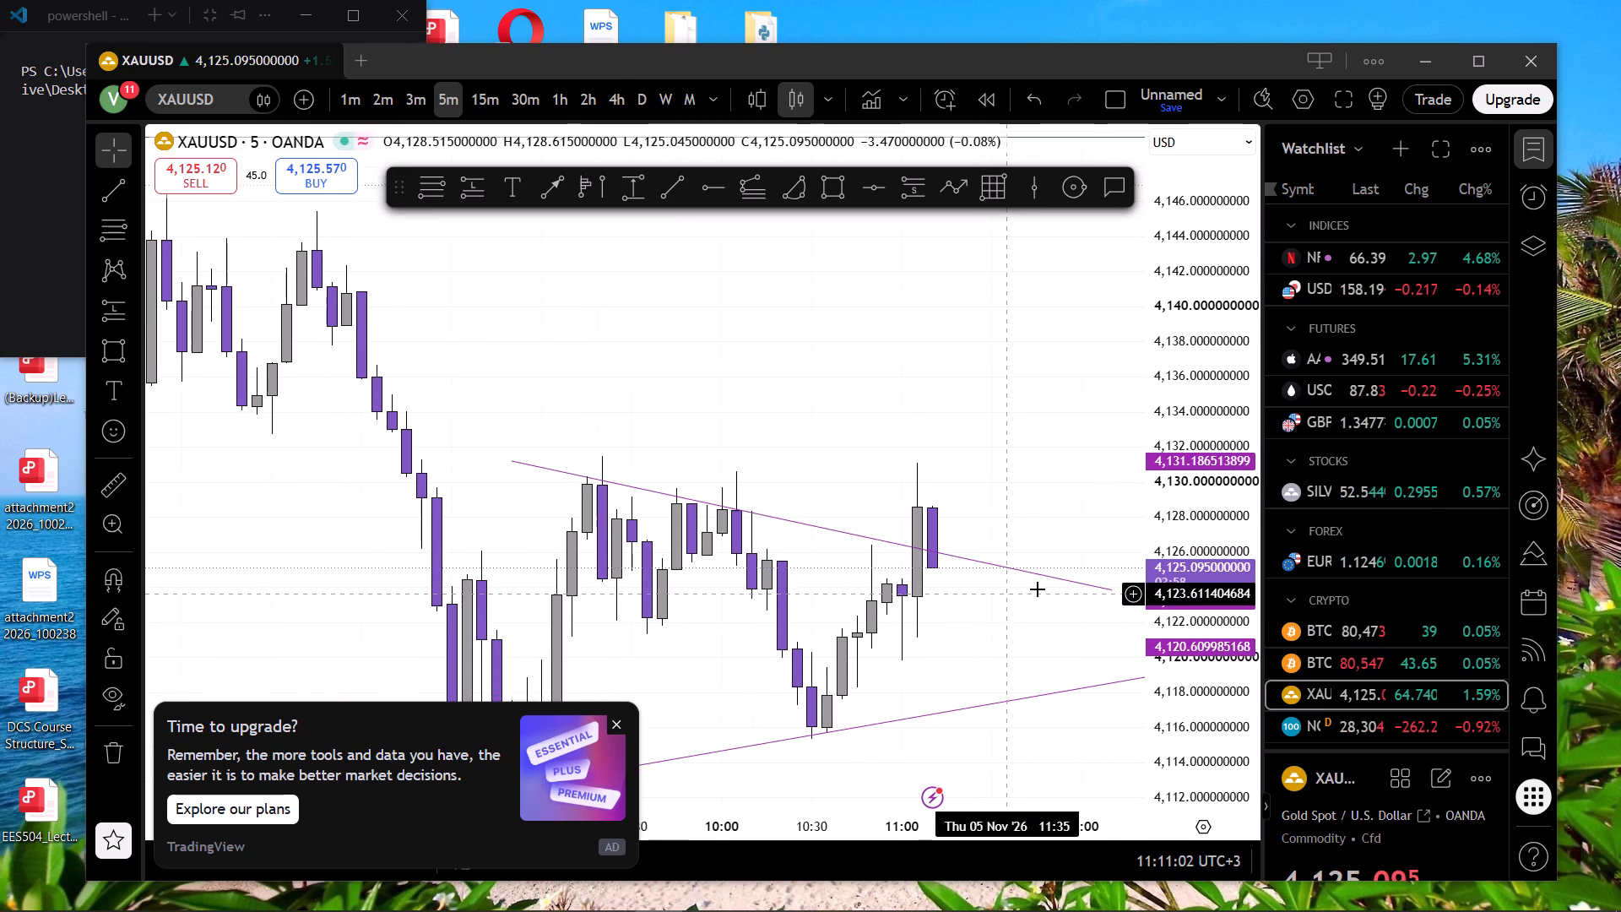
left_click_drag(1163, 532, 1175, 627)
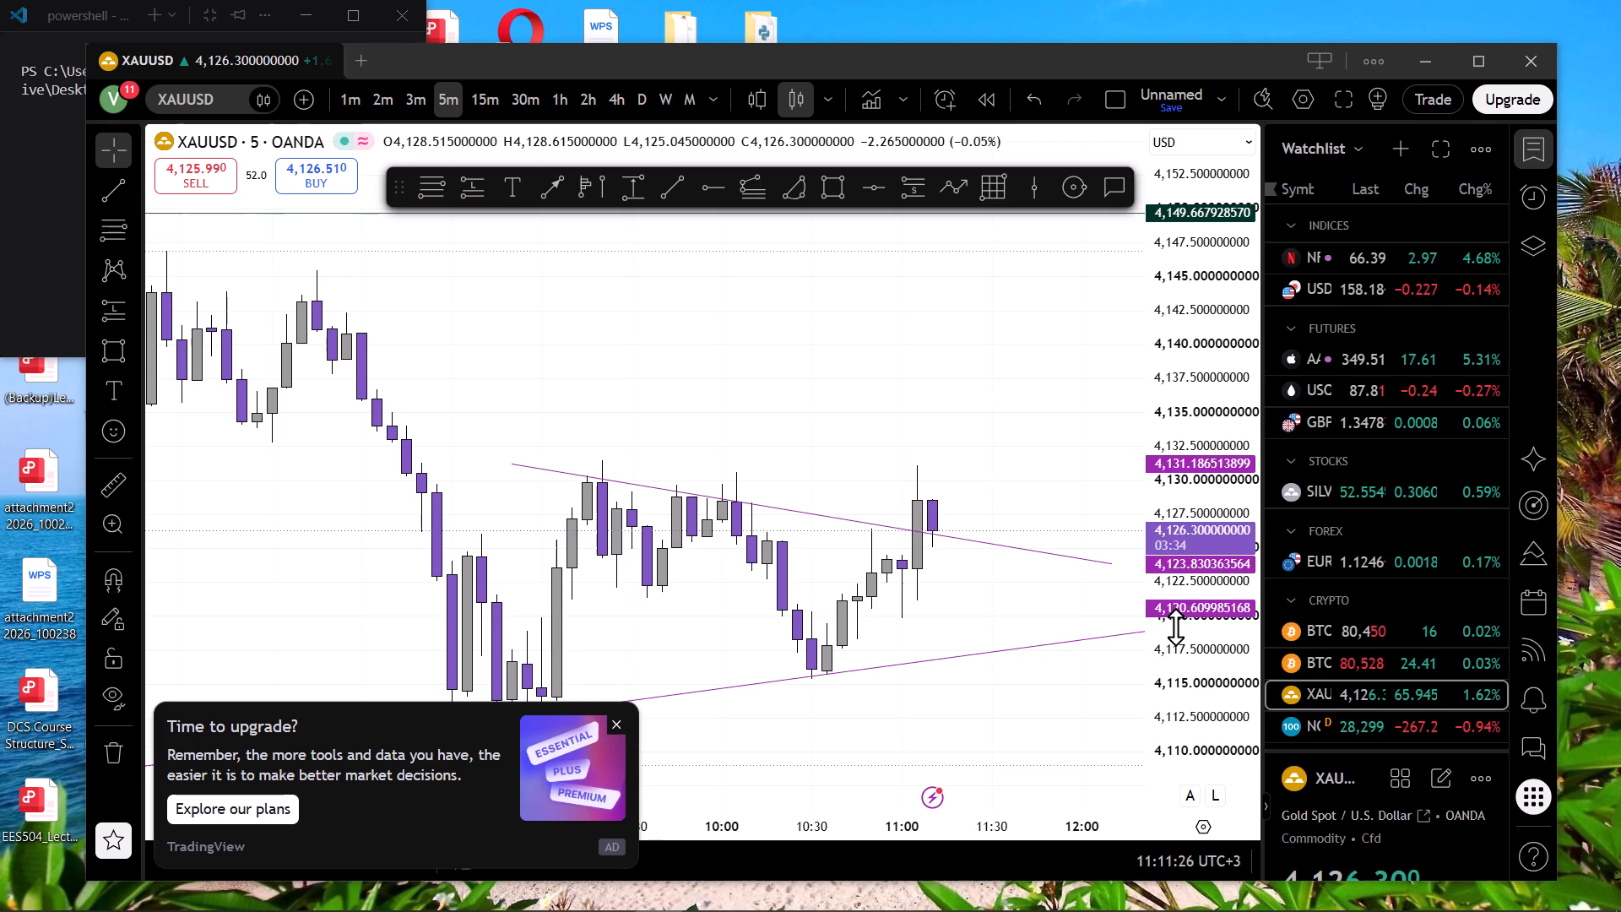
scroll(951, 502, "down", 4)
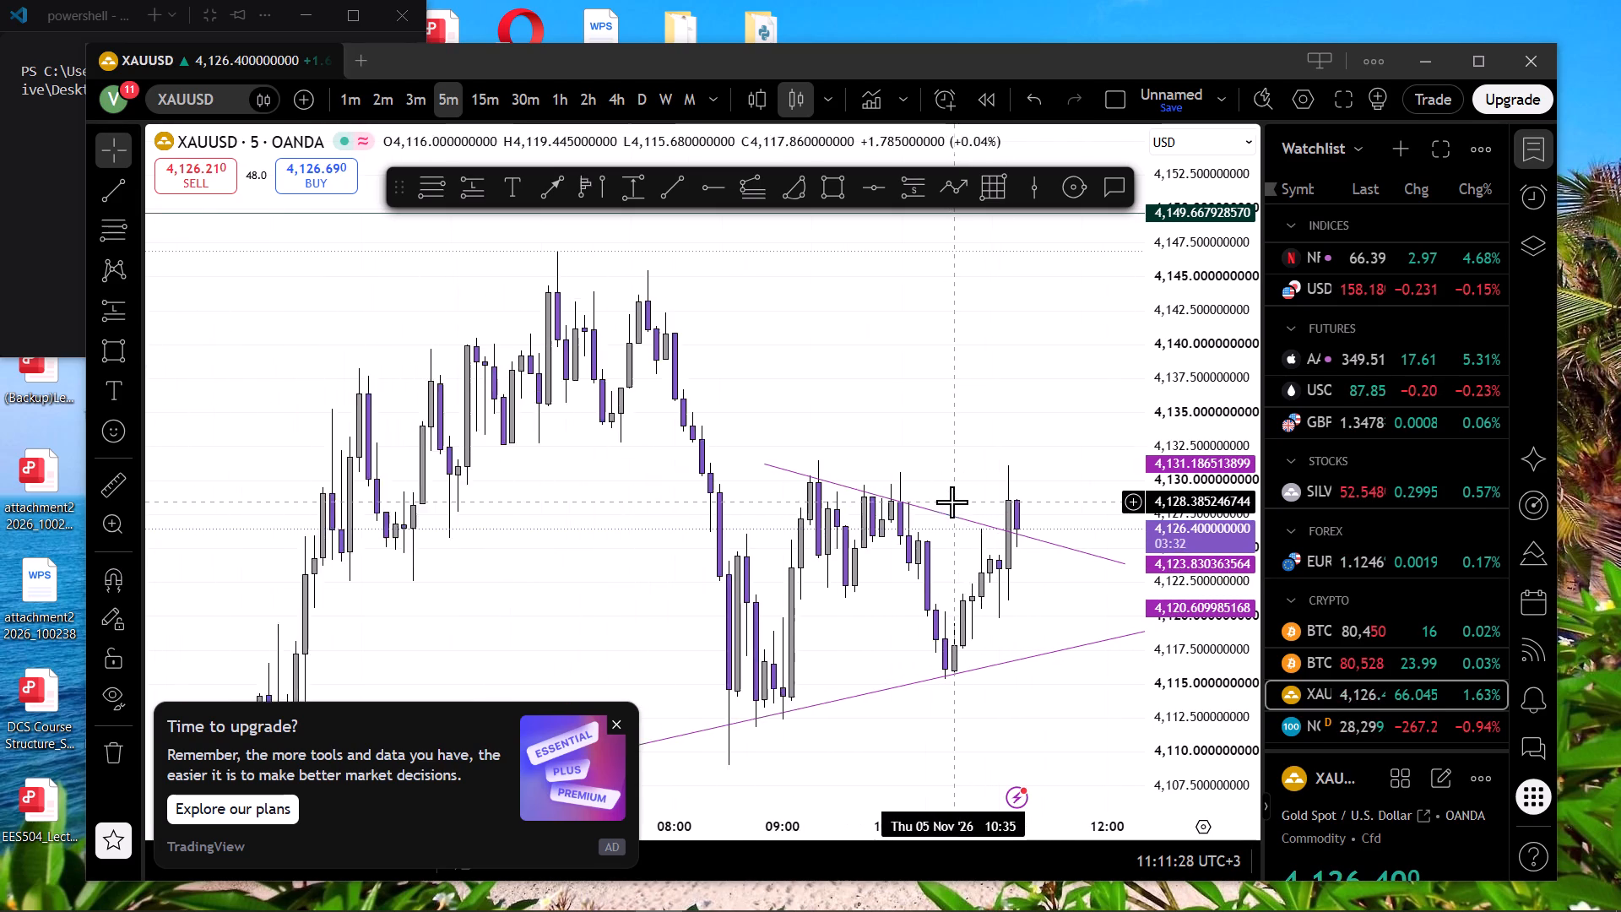
left_click_drag(1189, 680, 1186, 439)
scroll(1079, 654, "up", 2)
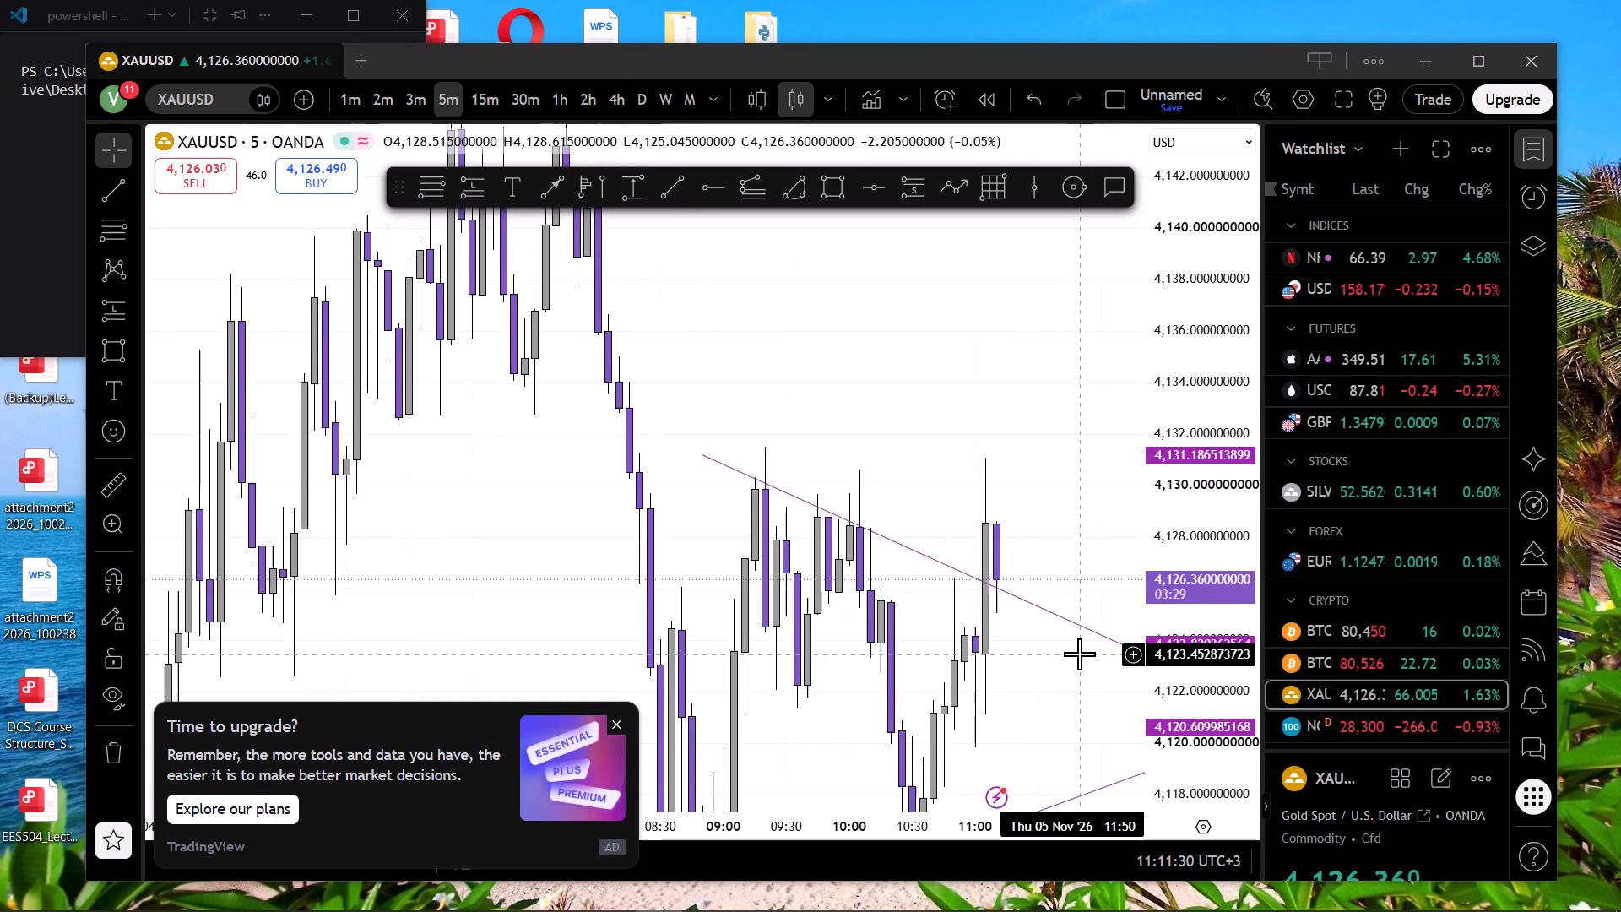
left_click_drag(1196, 495, 1215, 654)
scroll(976, 597, "up", 2)
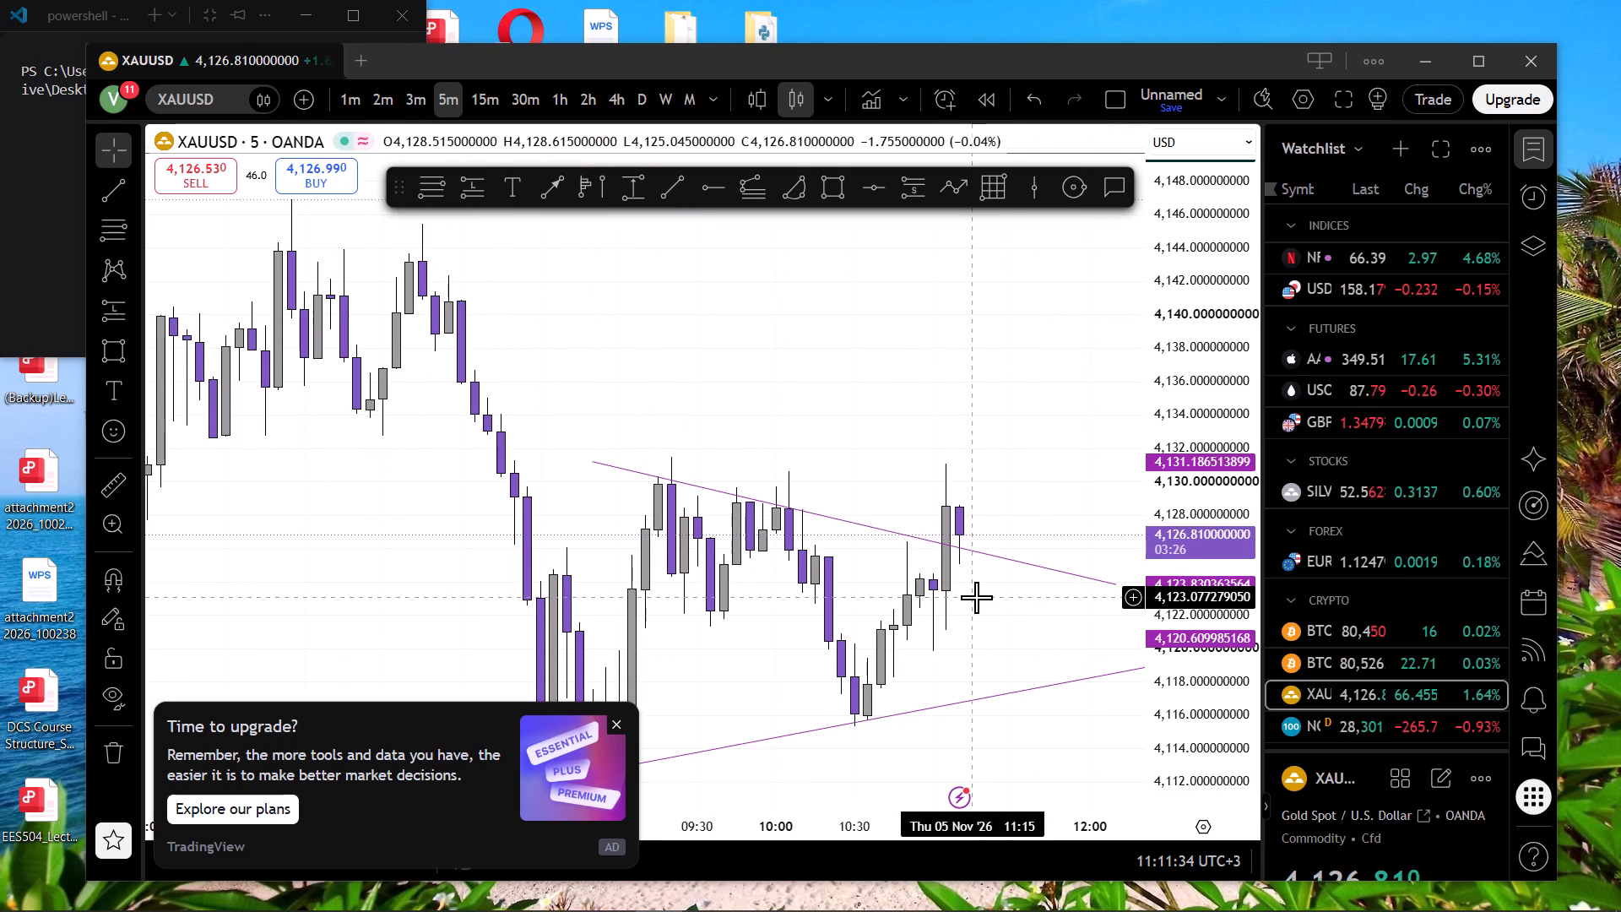
Examine the recent candles around the falling trend line on the 1-minute interval and return the chart to the 5-minute interval.
left_click(349, 96)
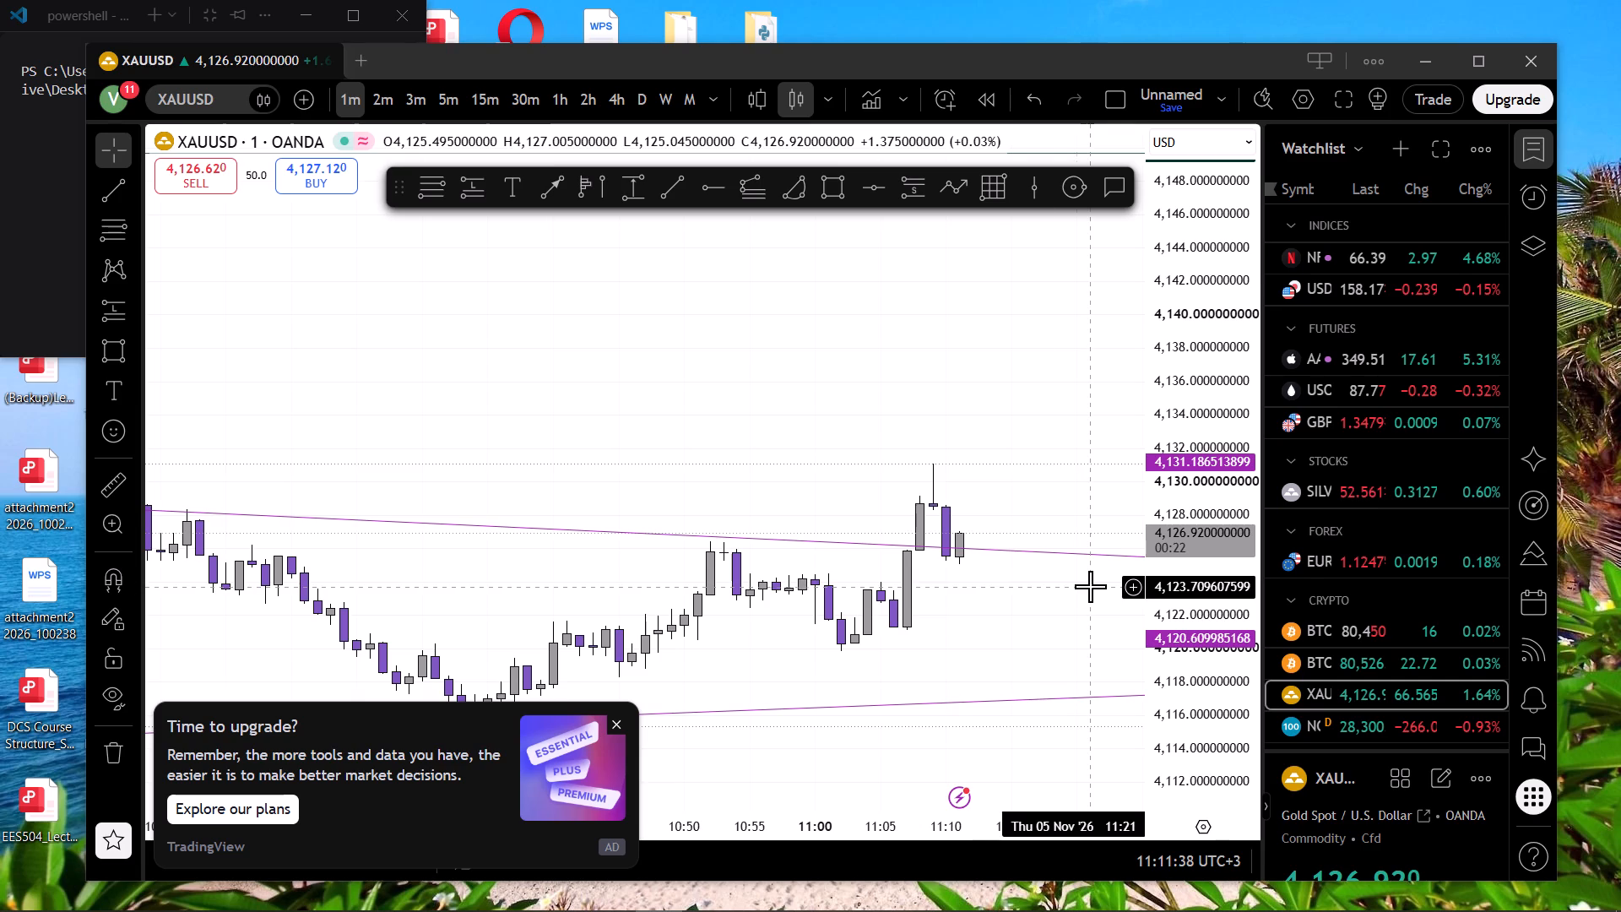
scroll(1017, 564, "down", 1)
left_click_drag(1249, 668, 1225, 472)
left_click_drag(1074, 684, 1076, 585)
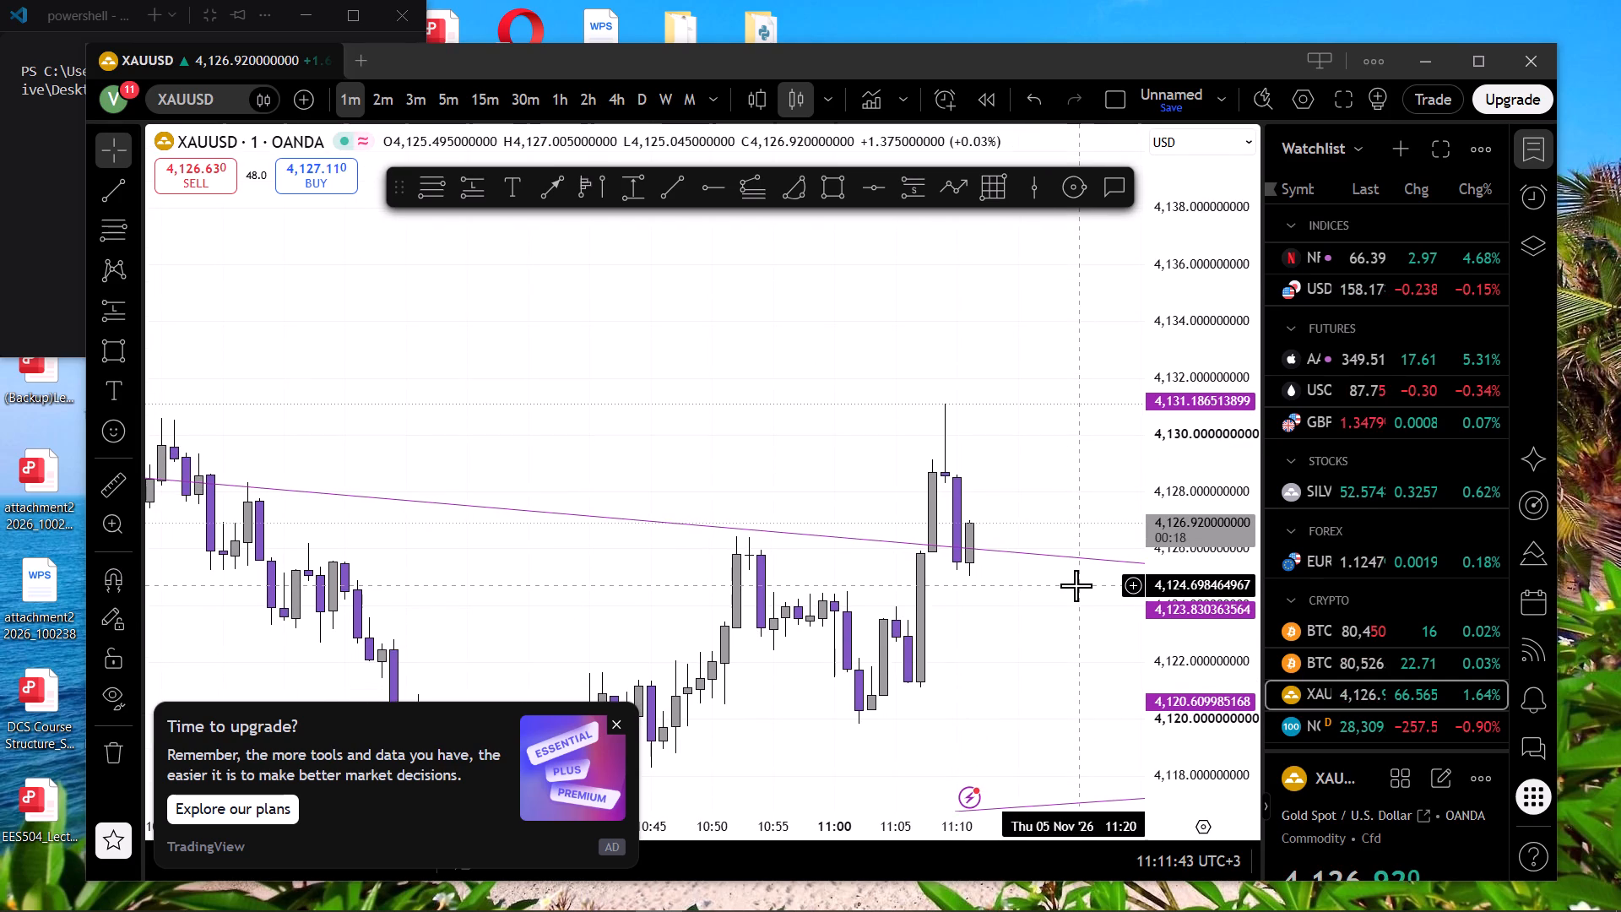
scroll(1076, 585, "down", 4)
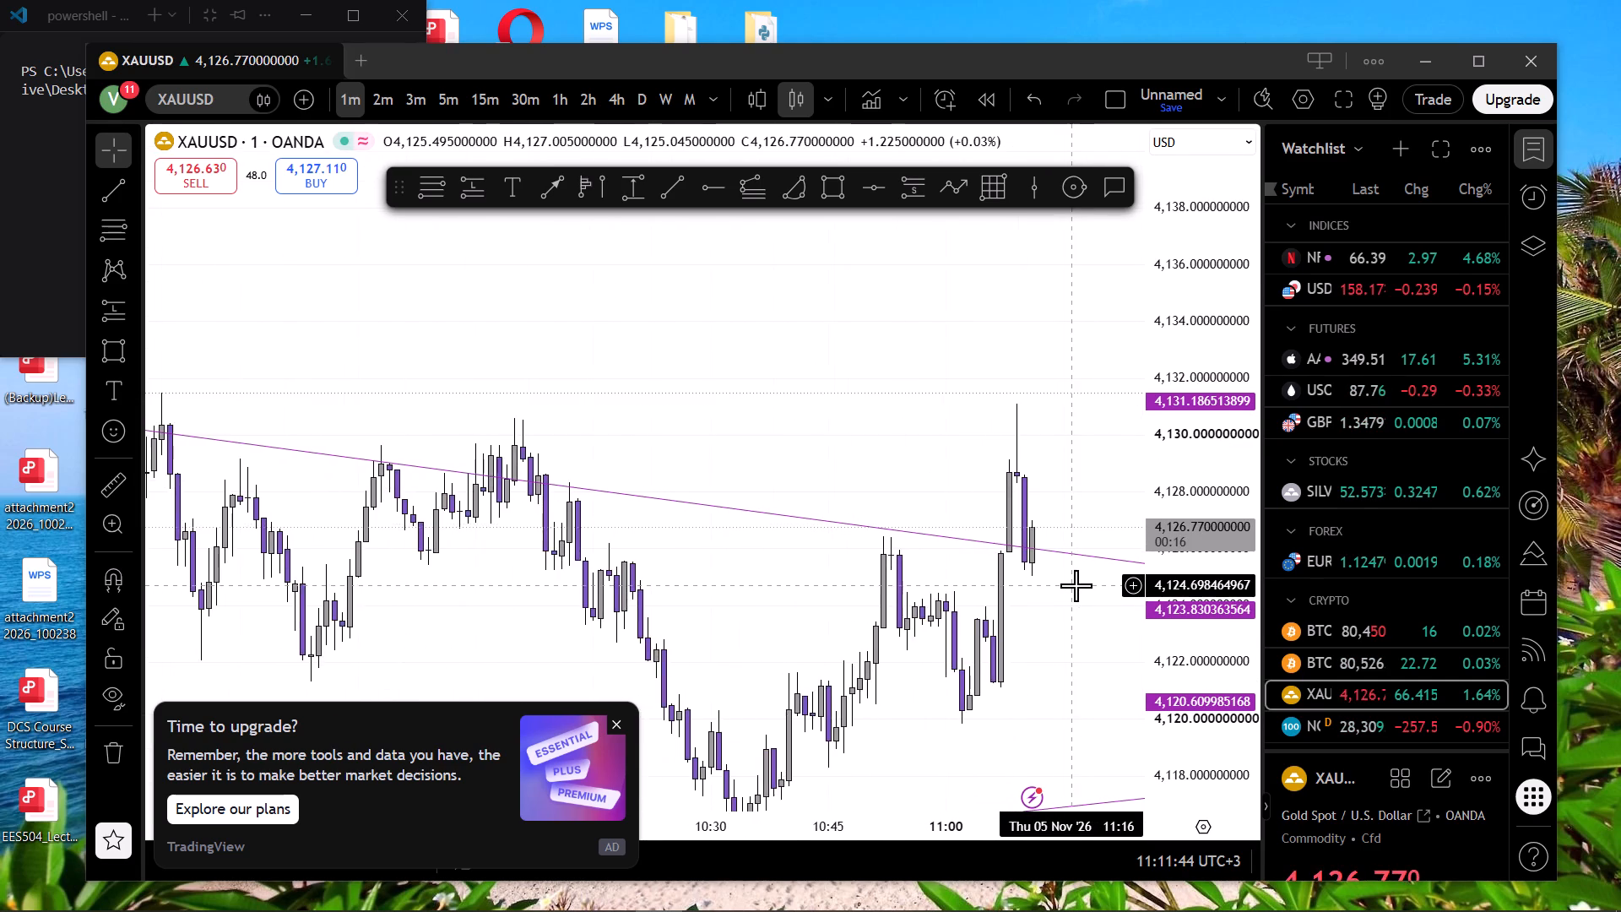
scroll(1076, 585, "down", 2)
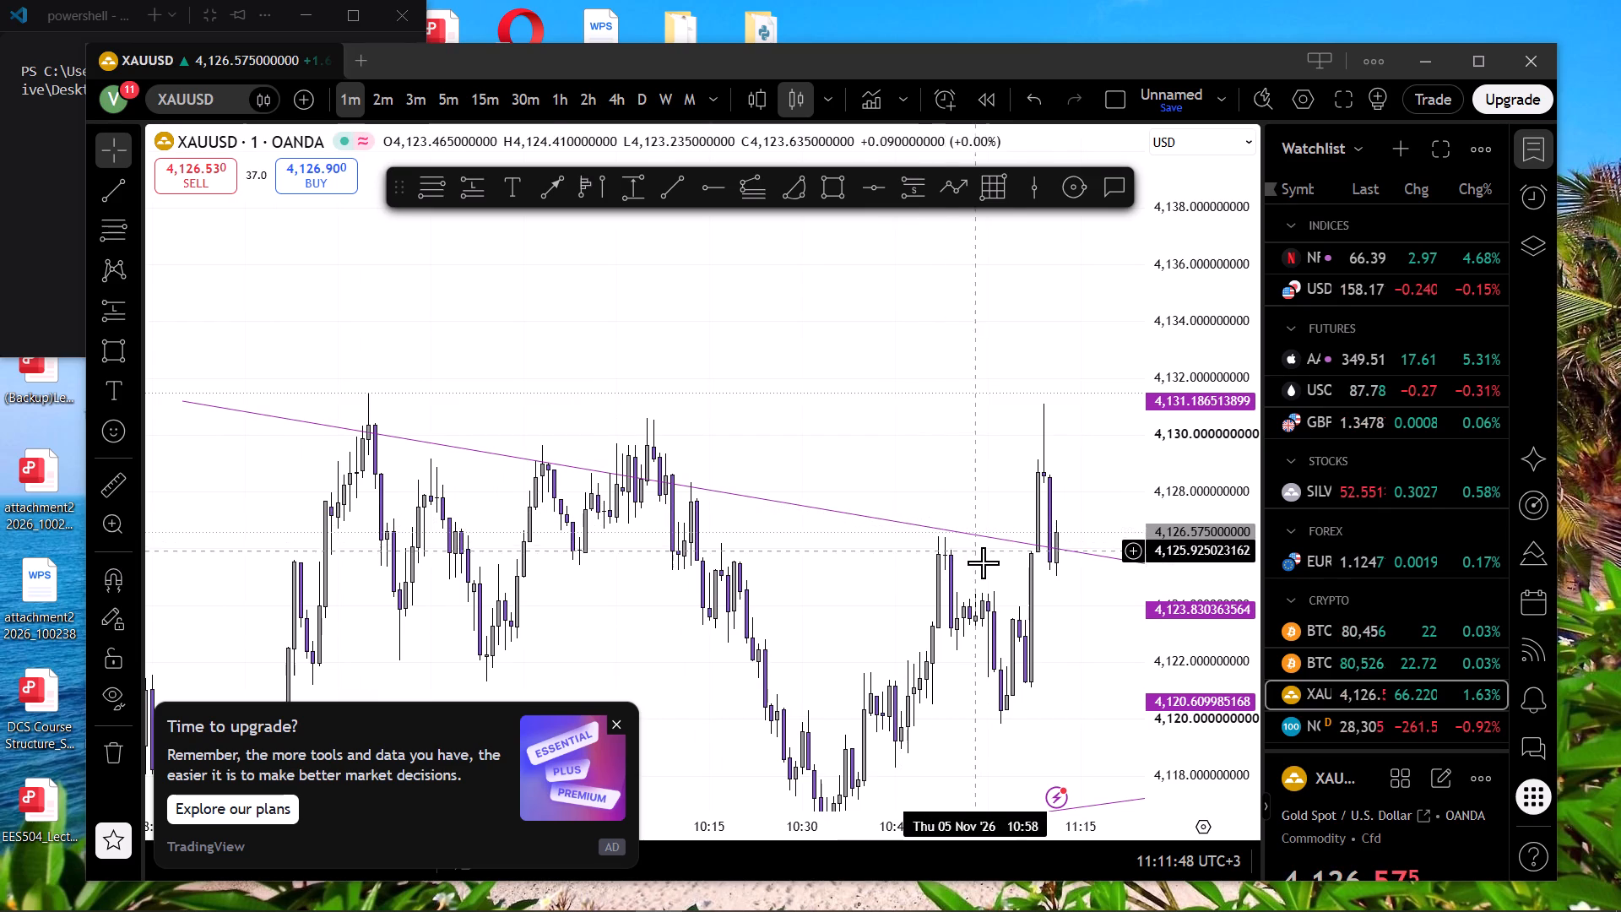
scroll(1062, 636, "up", 2)
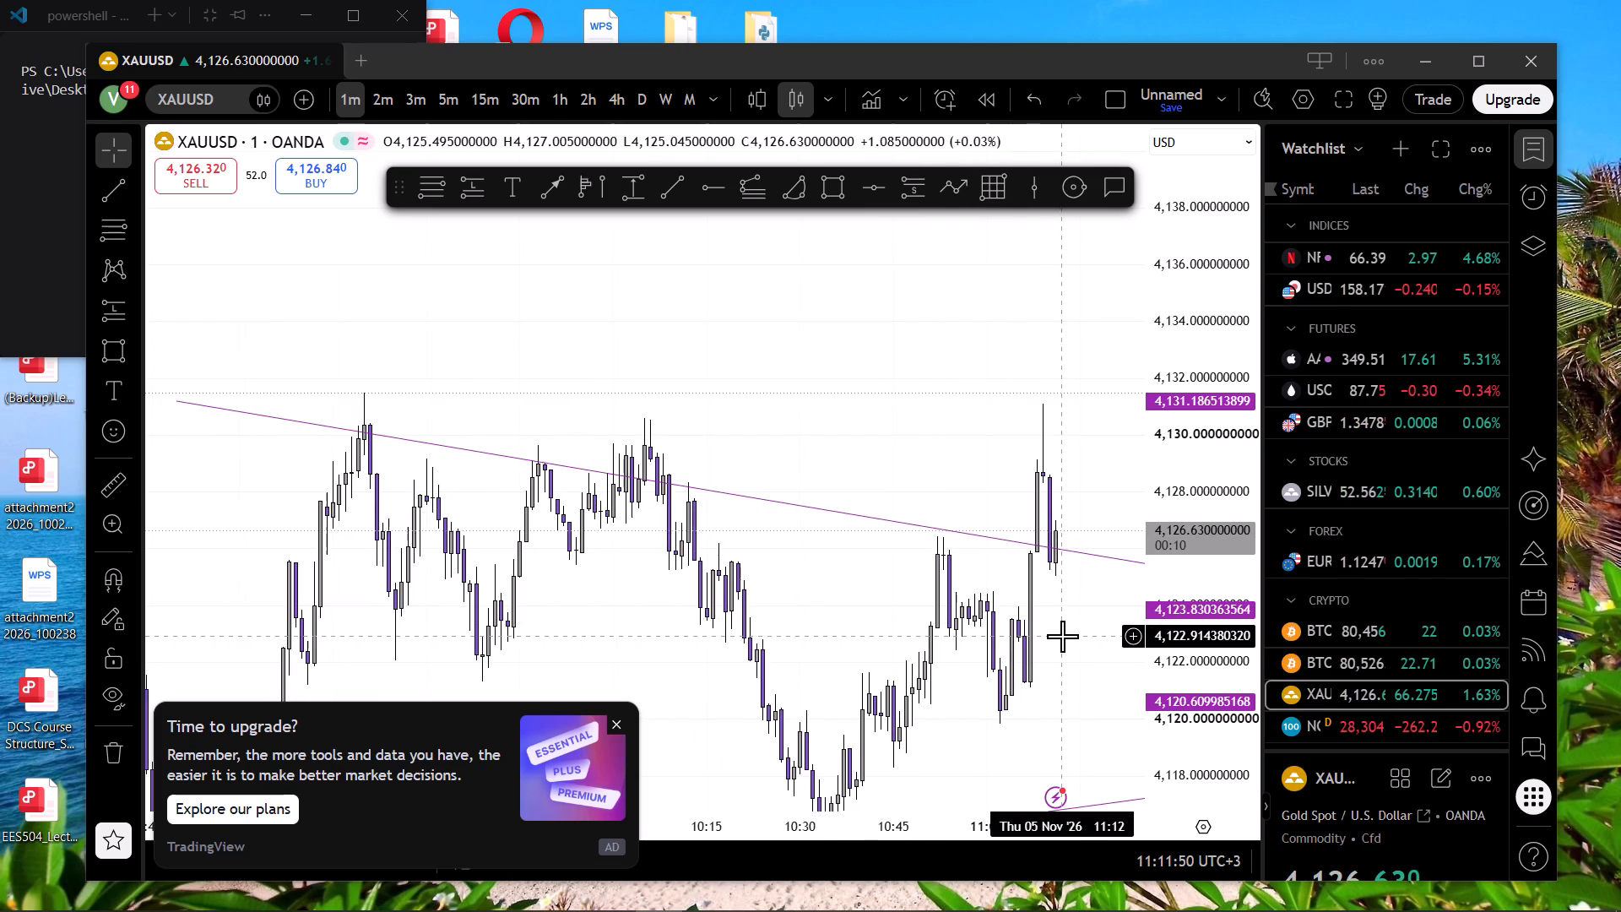
scroll(1062, 636, "up", 1)
left_click_drag(1181, 511, 1196, 575)
scroll(1098, 511, "down", 2)
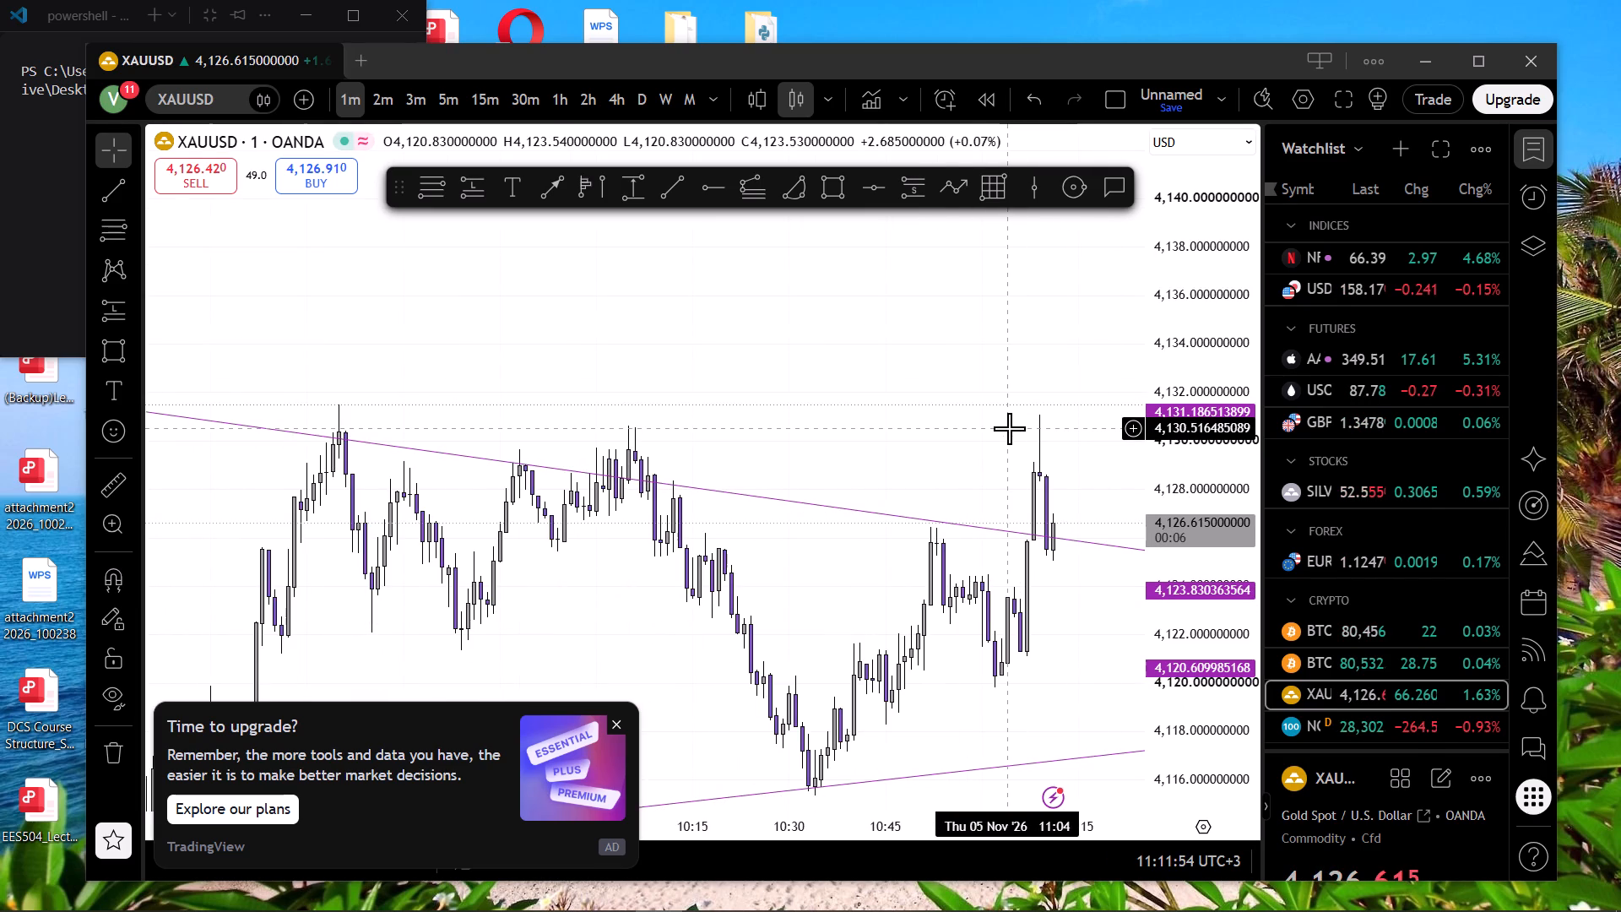
scroll(989, 518, "up", 3)
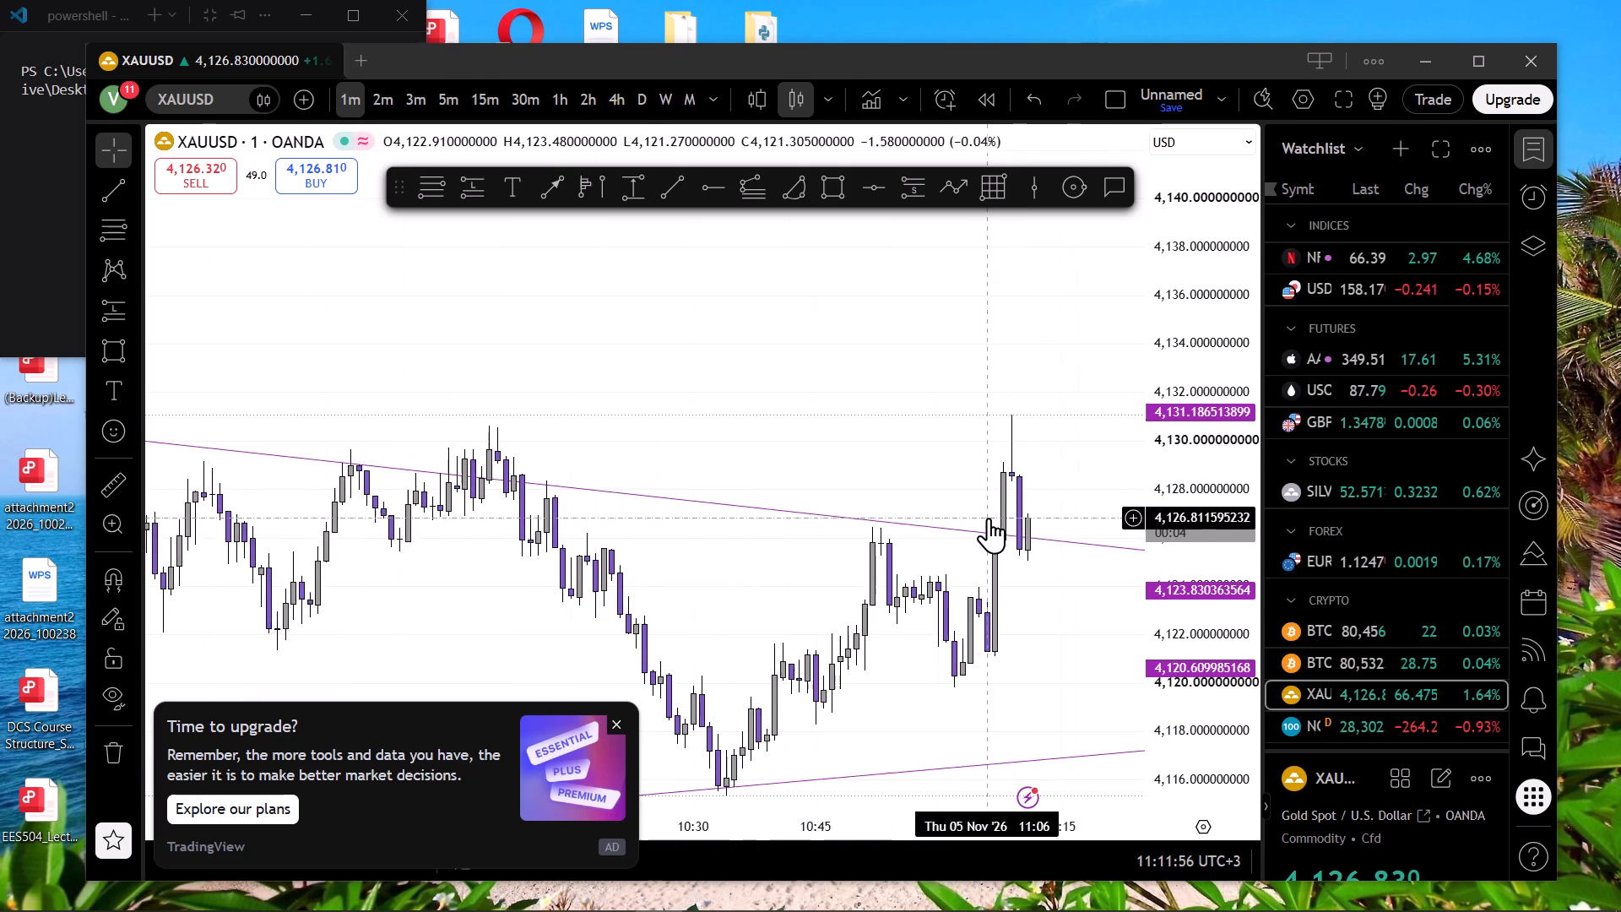
left_click(451, 100)
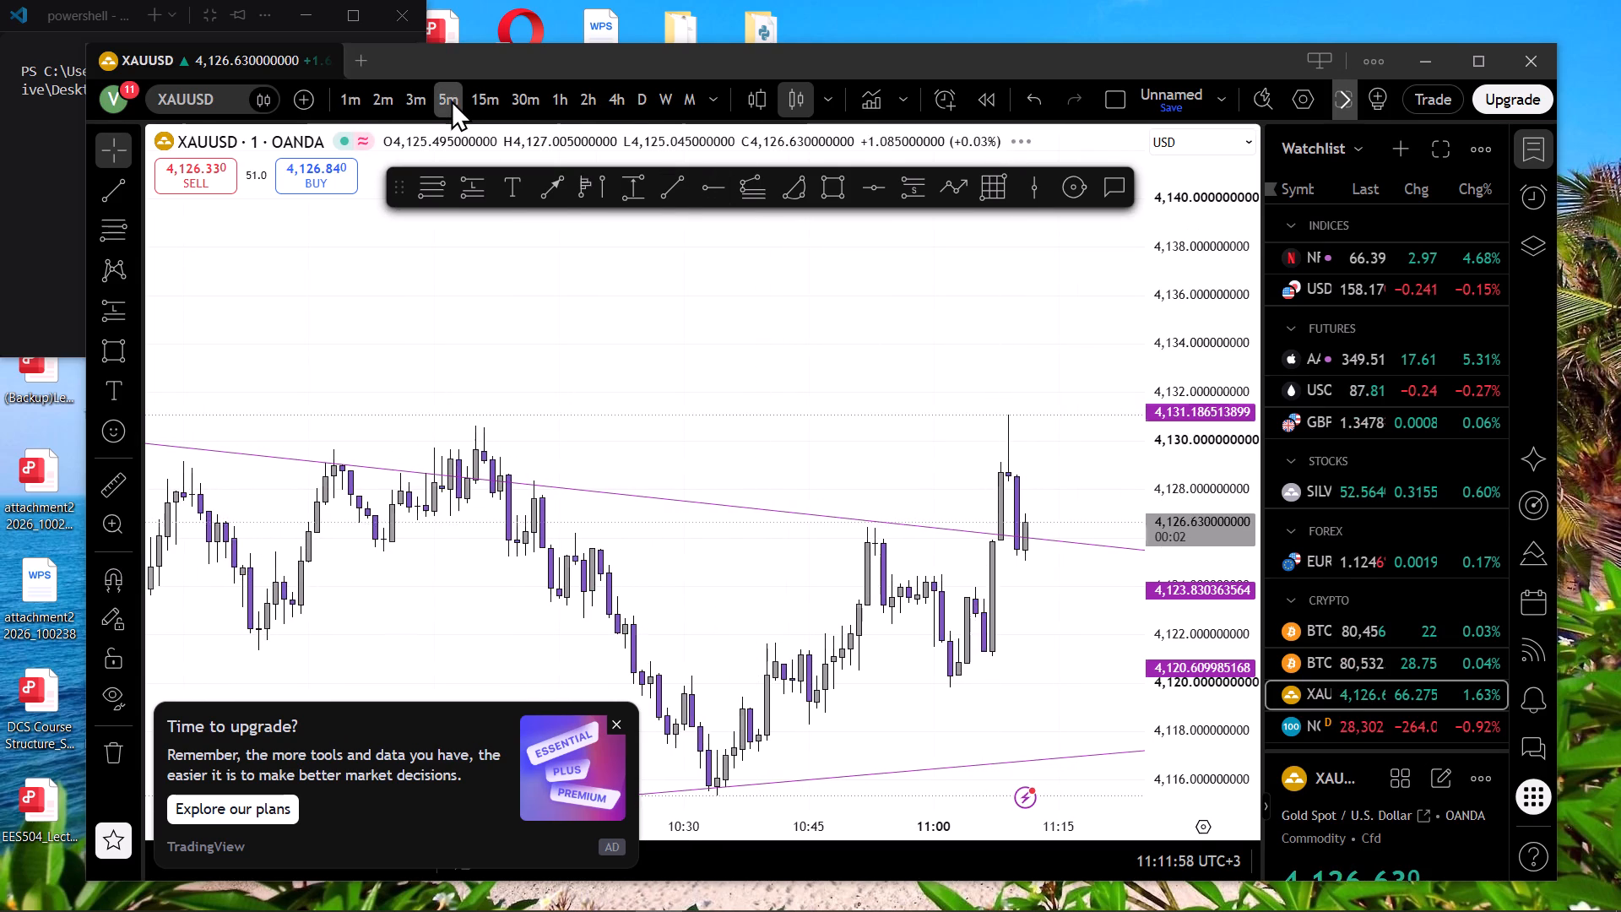
Place a long position on the falling trend line at 11:10 on 5 November, with entry about 4,126.19 and target about 4,133.88.
left_click_drag(1233, 409, 1248, 548)
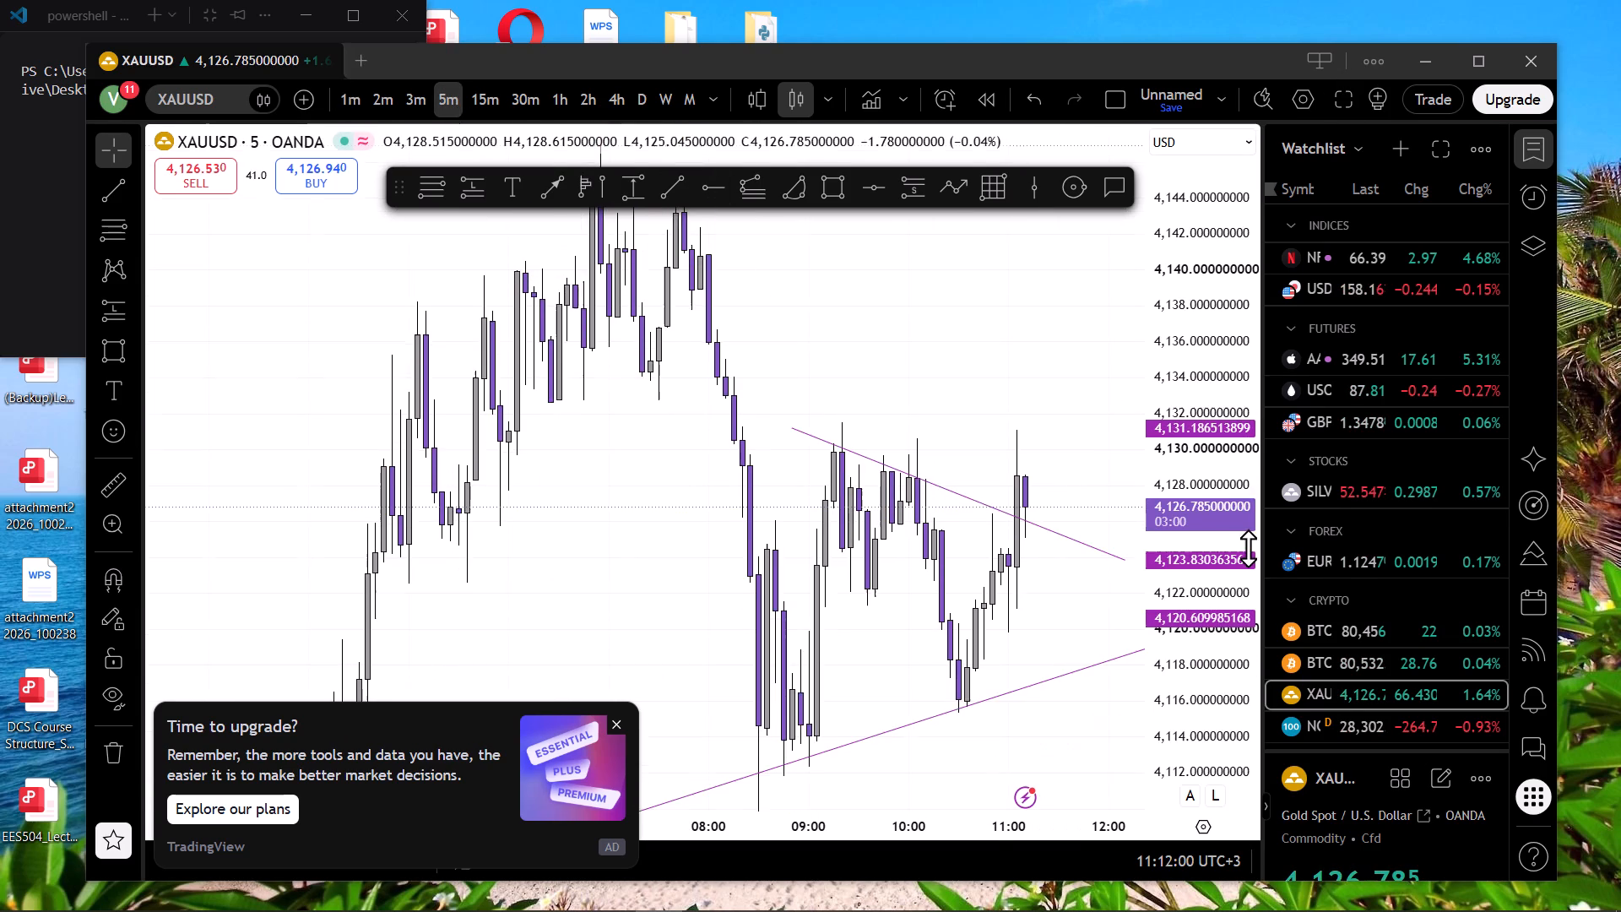
scroll(1100, 539, "up", 2)
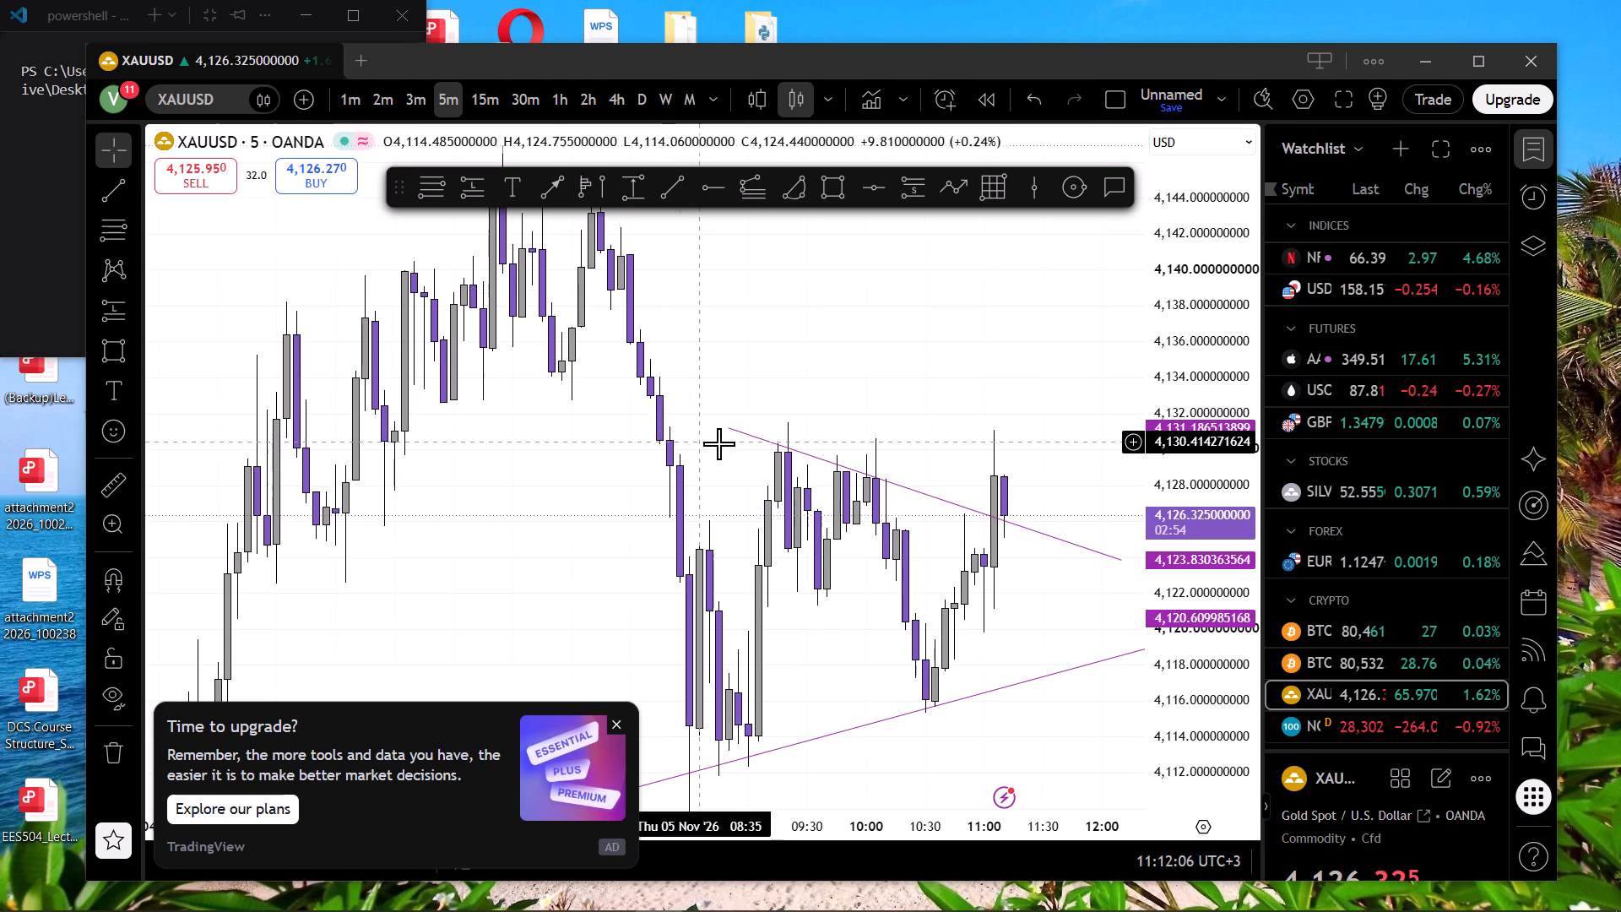
scroll(982, 557, "up", 2)
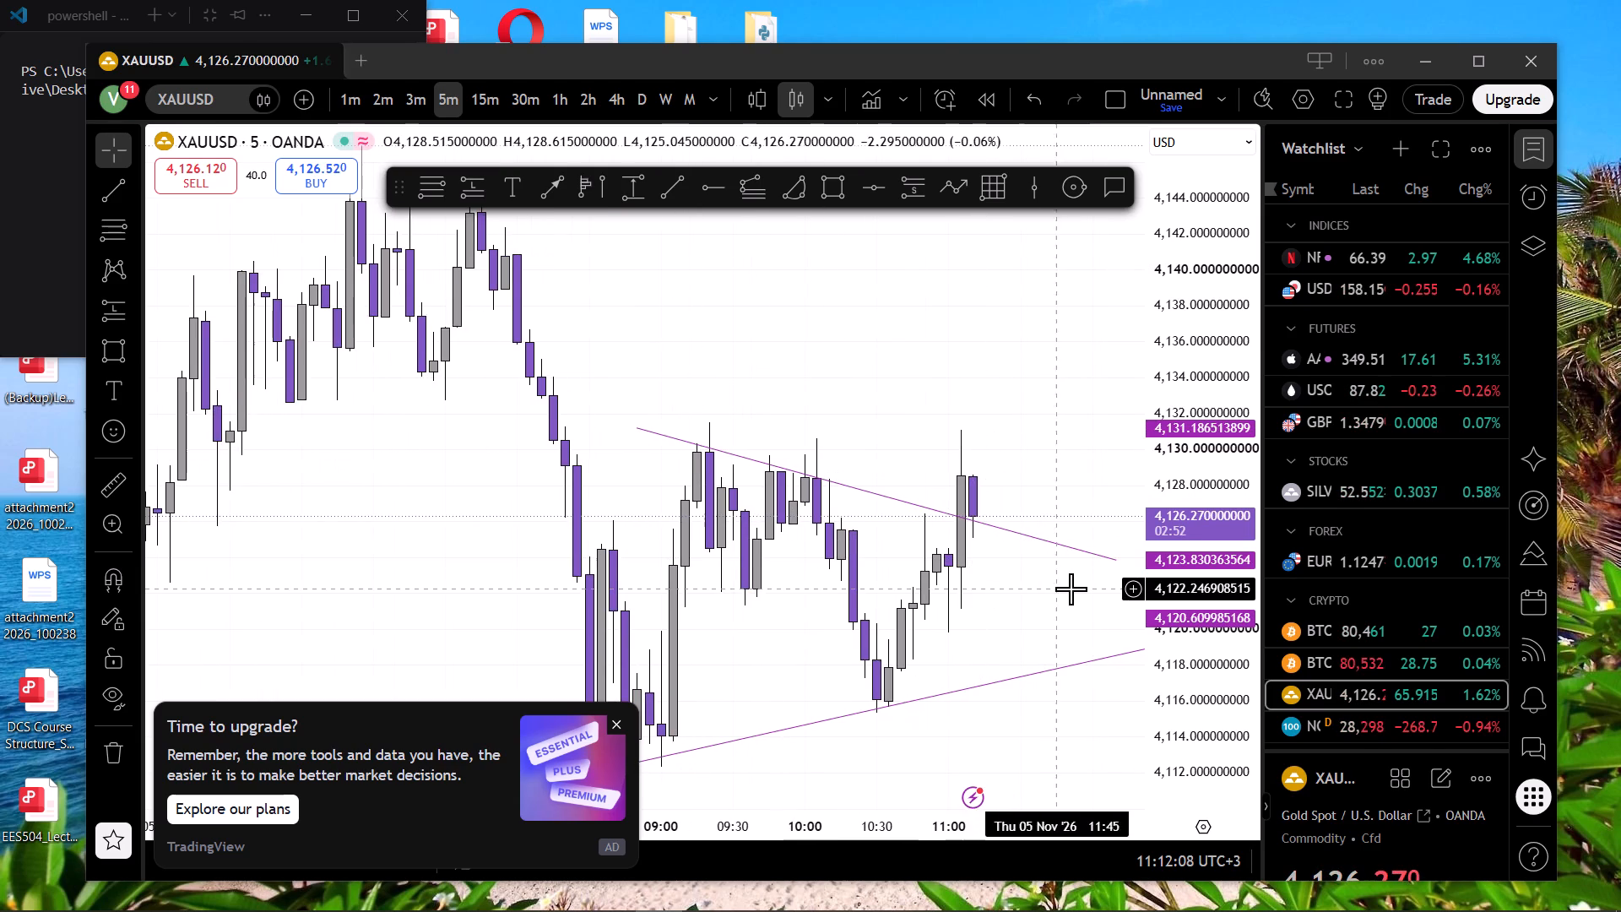
left_click_drag(1045, 590, 1109, 590)
scroll(1109, 590, "up", 1)
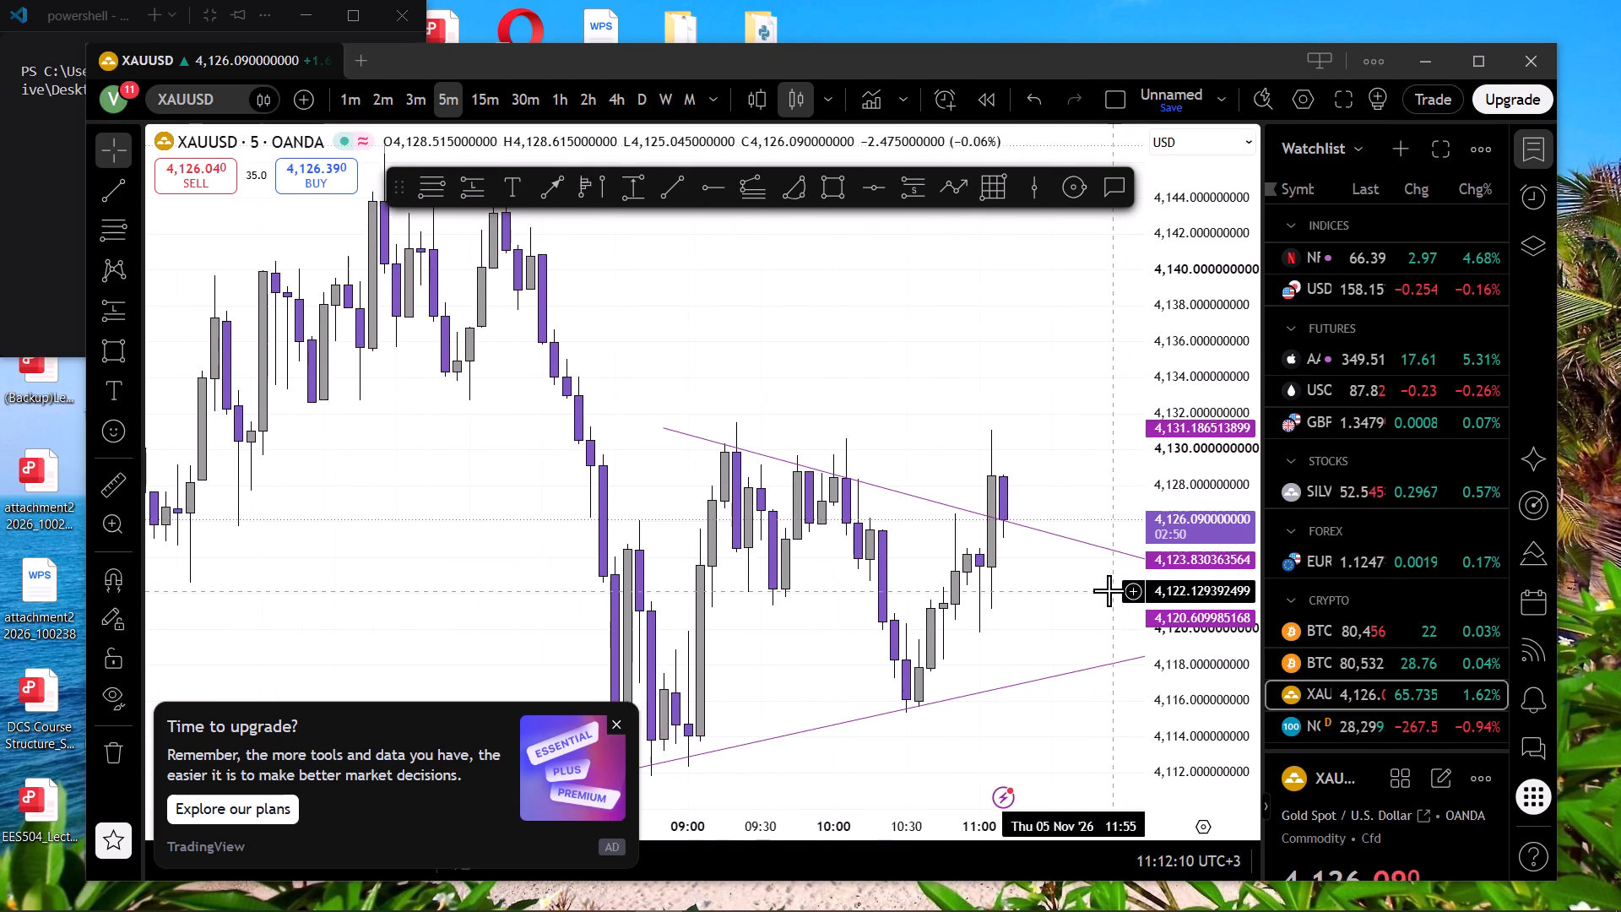
scroll(1109, 590, "up", 1)
left_click_drag(1211, 620, 1193, 580)
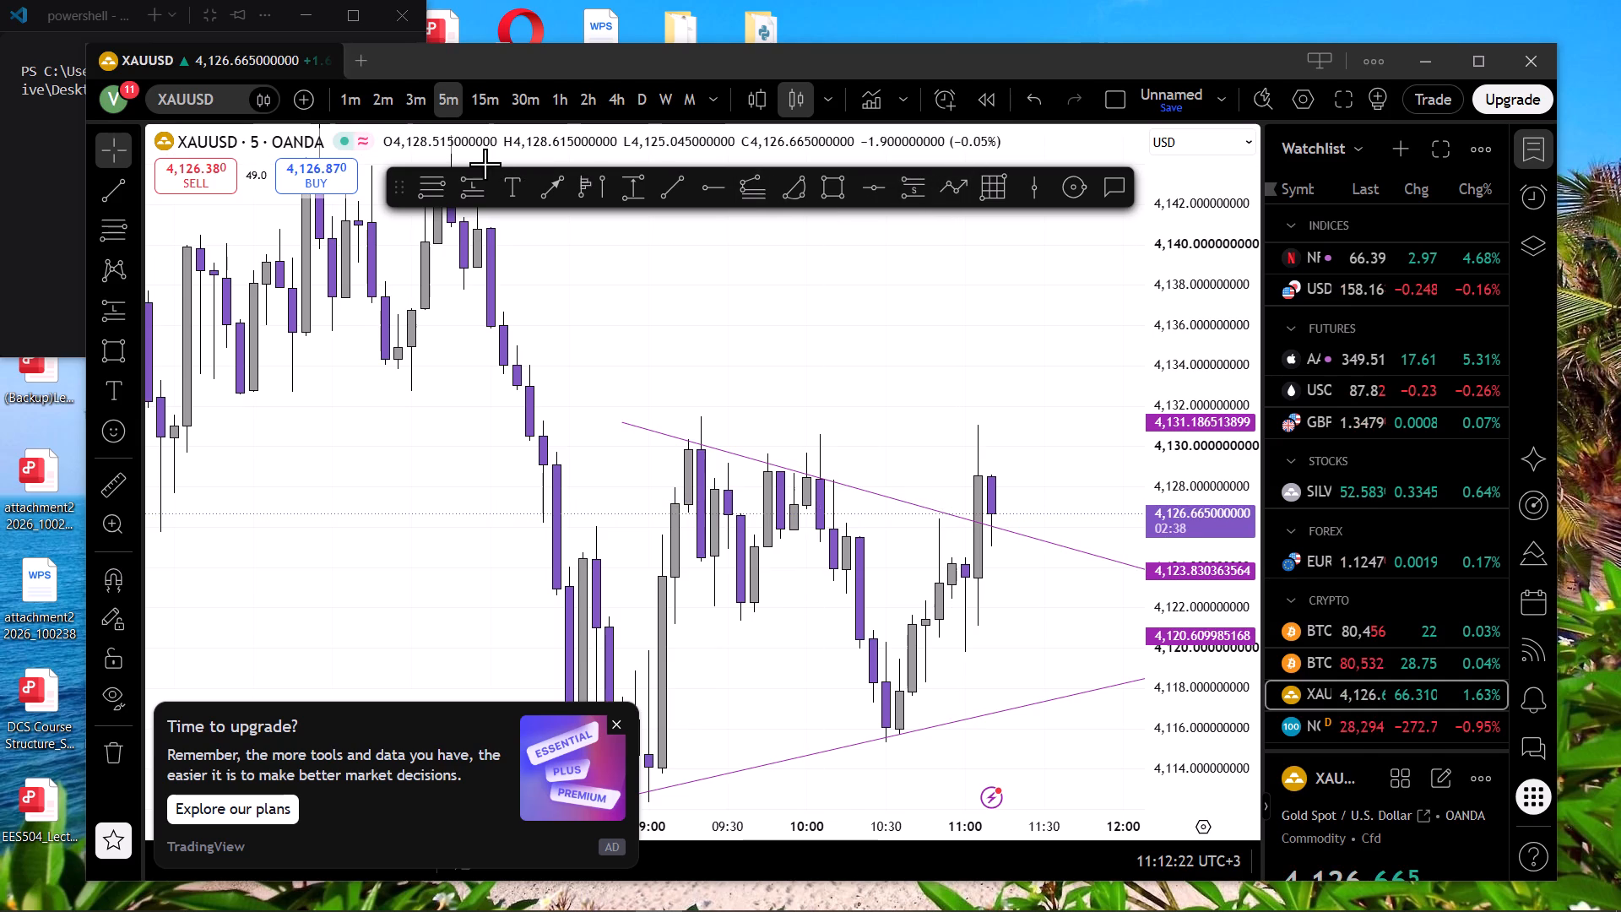
left_click(461, 184)
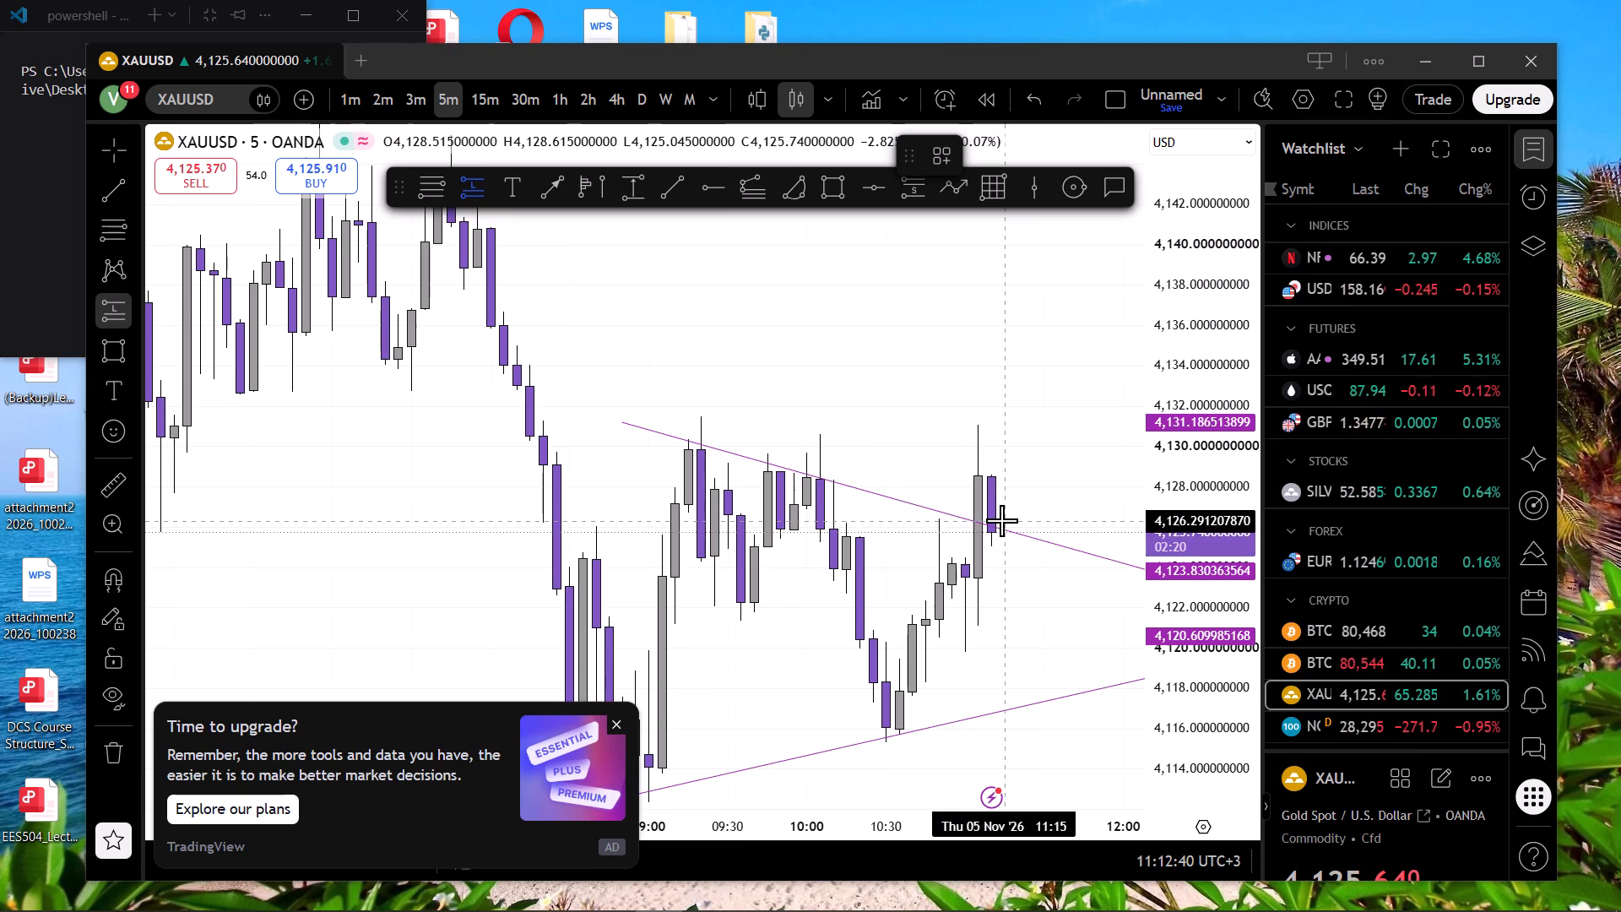
left_click(1001, 520)
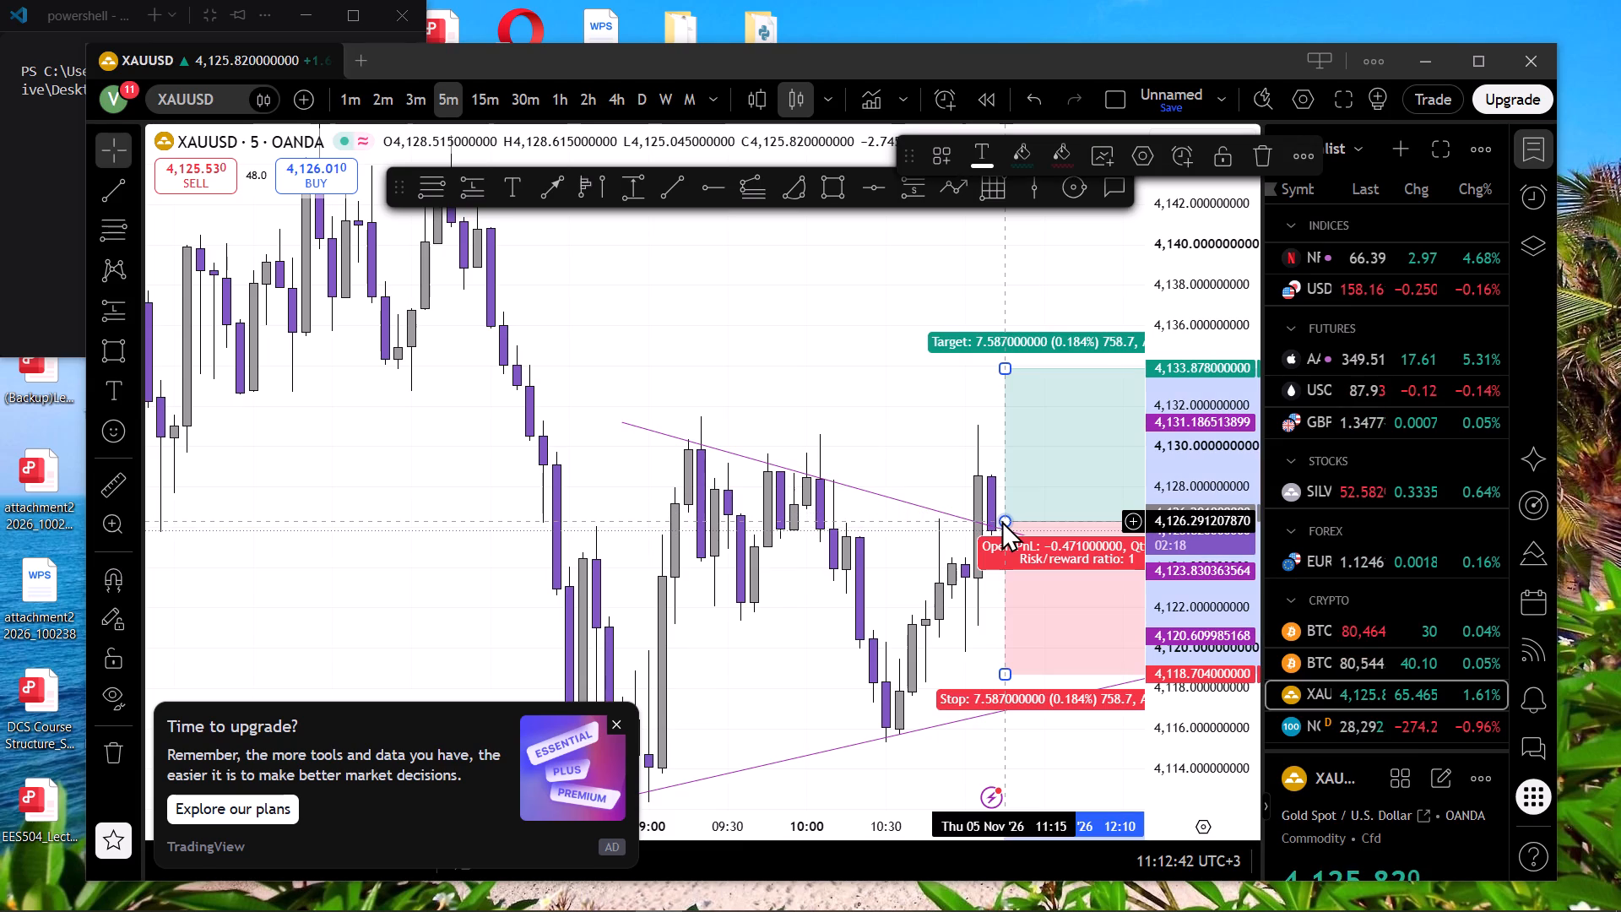
left_click_drag(1001, 520, 989, 523)
left_click(989, 523)
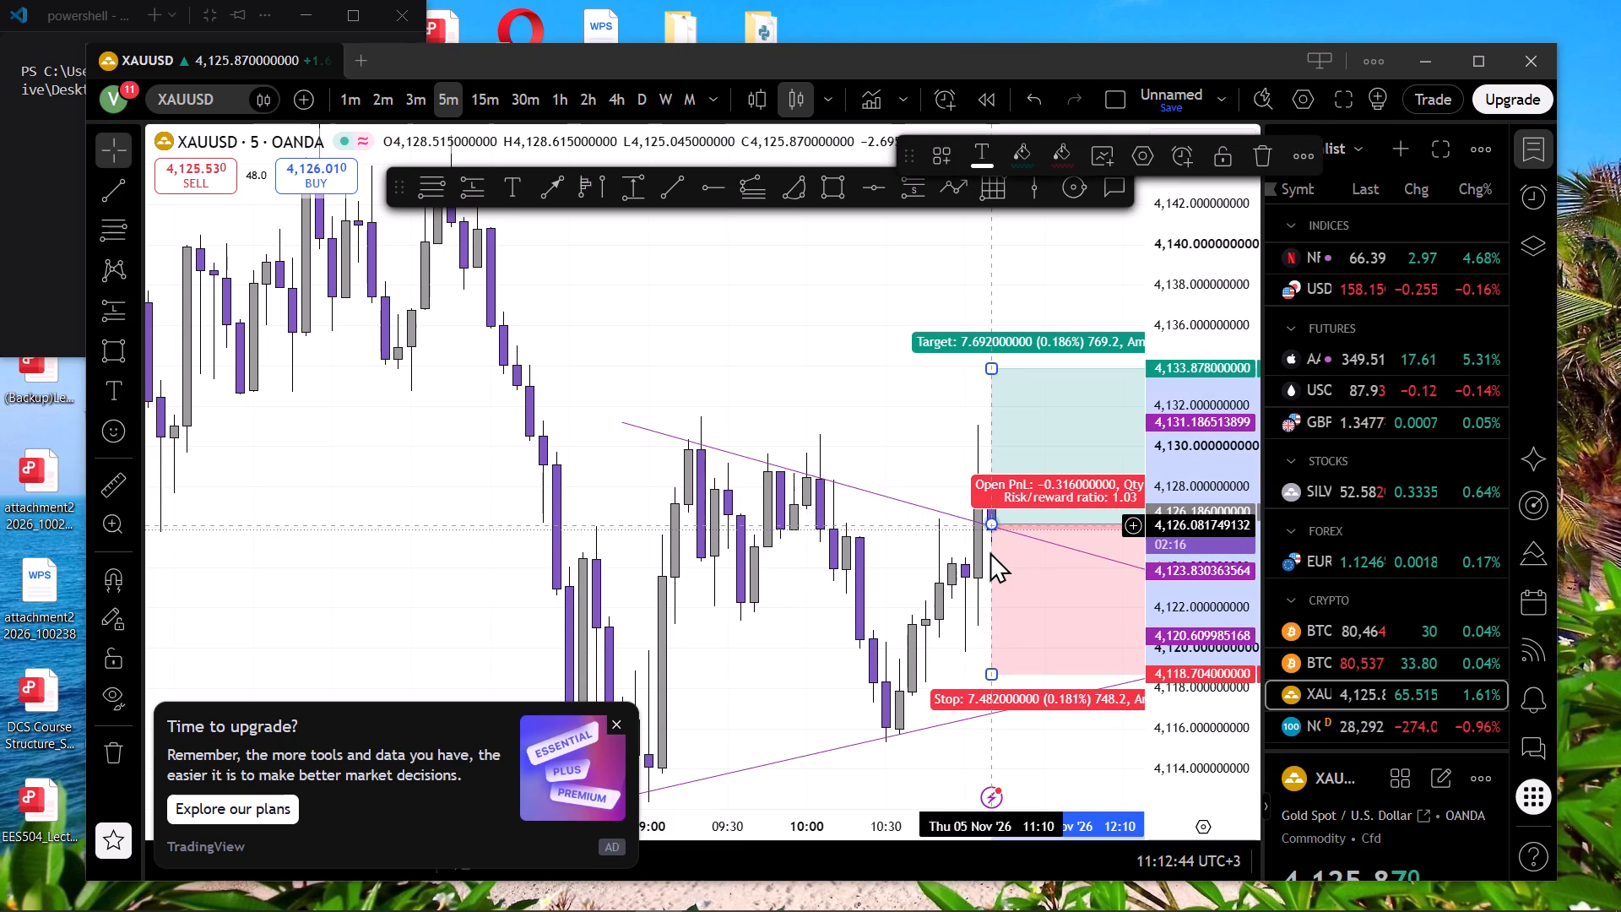
Raise the long position's stop level to about 4,122.99, just below the falling trend line.
left_click_drag(990, 670, 990, 637)
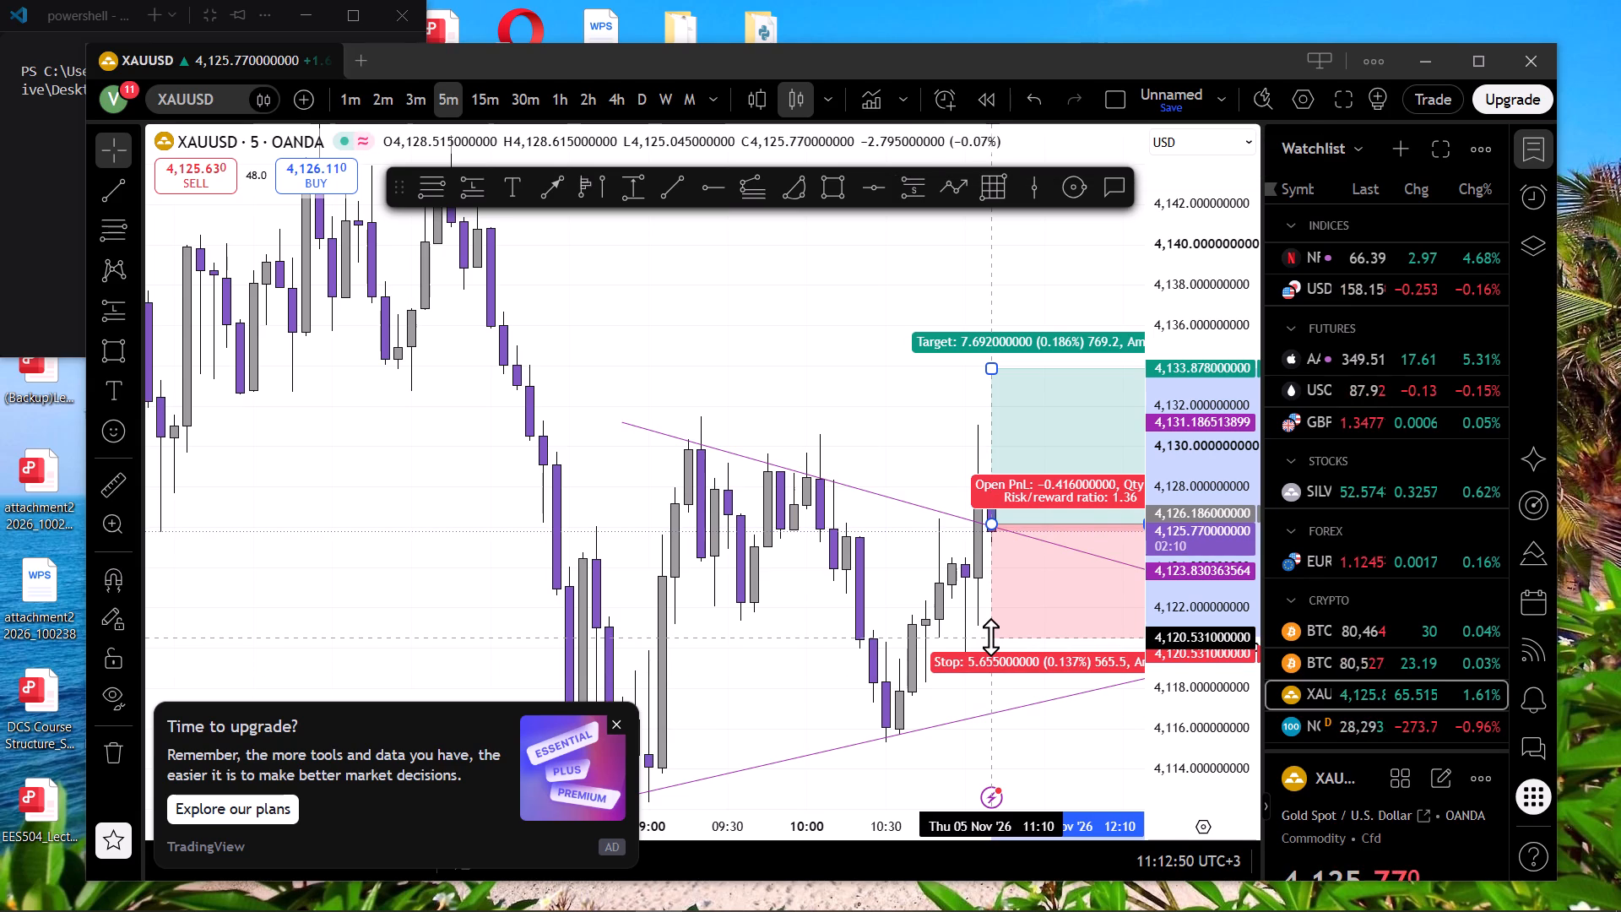
left_click_drag(990, 637, 990, 627)
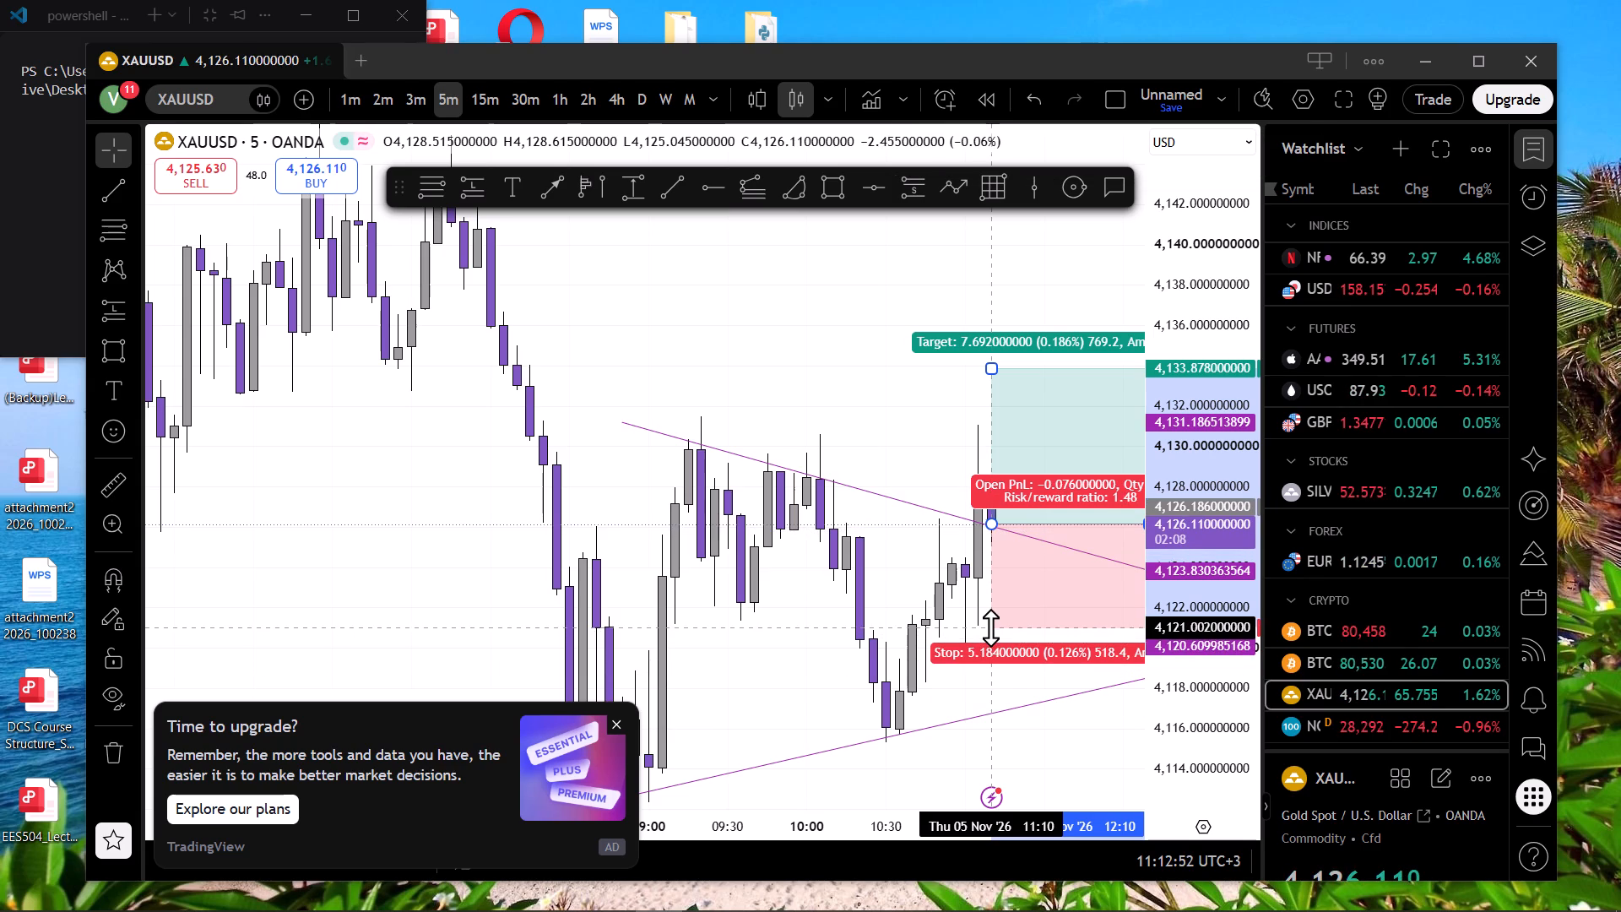
left_click_drag(990, 627, 990, 613)
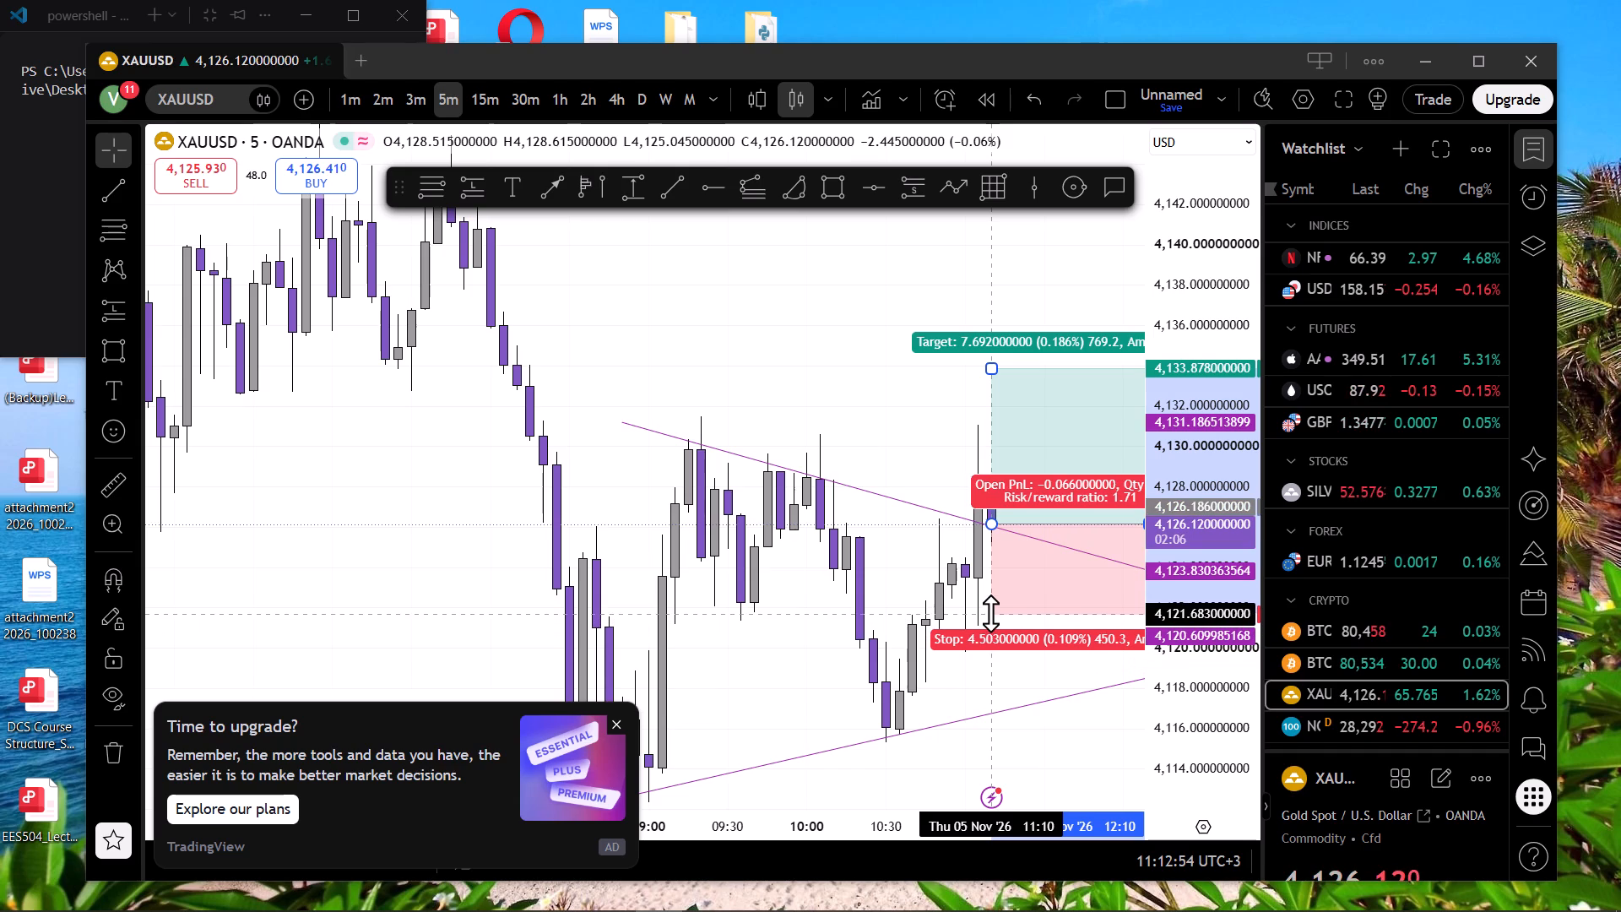
left_click_drag(990, 613, 992, 603)
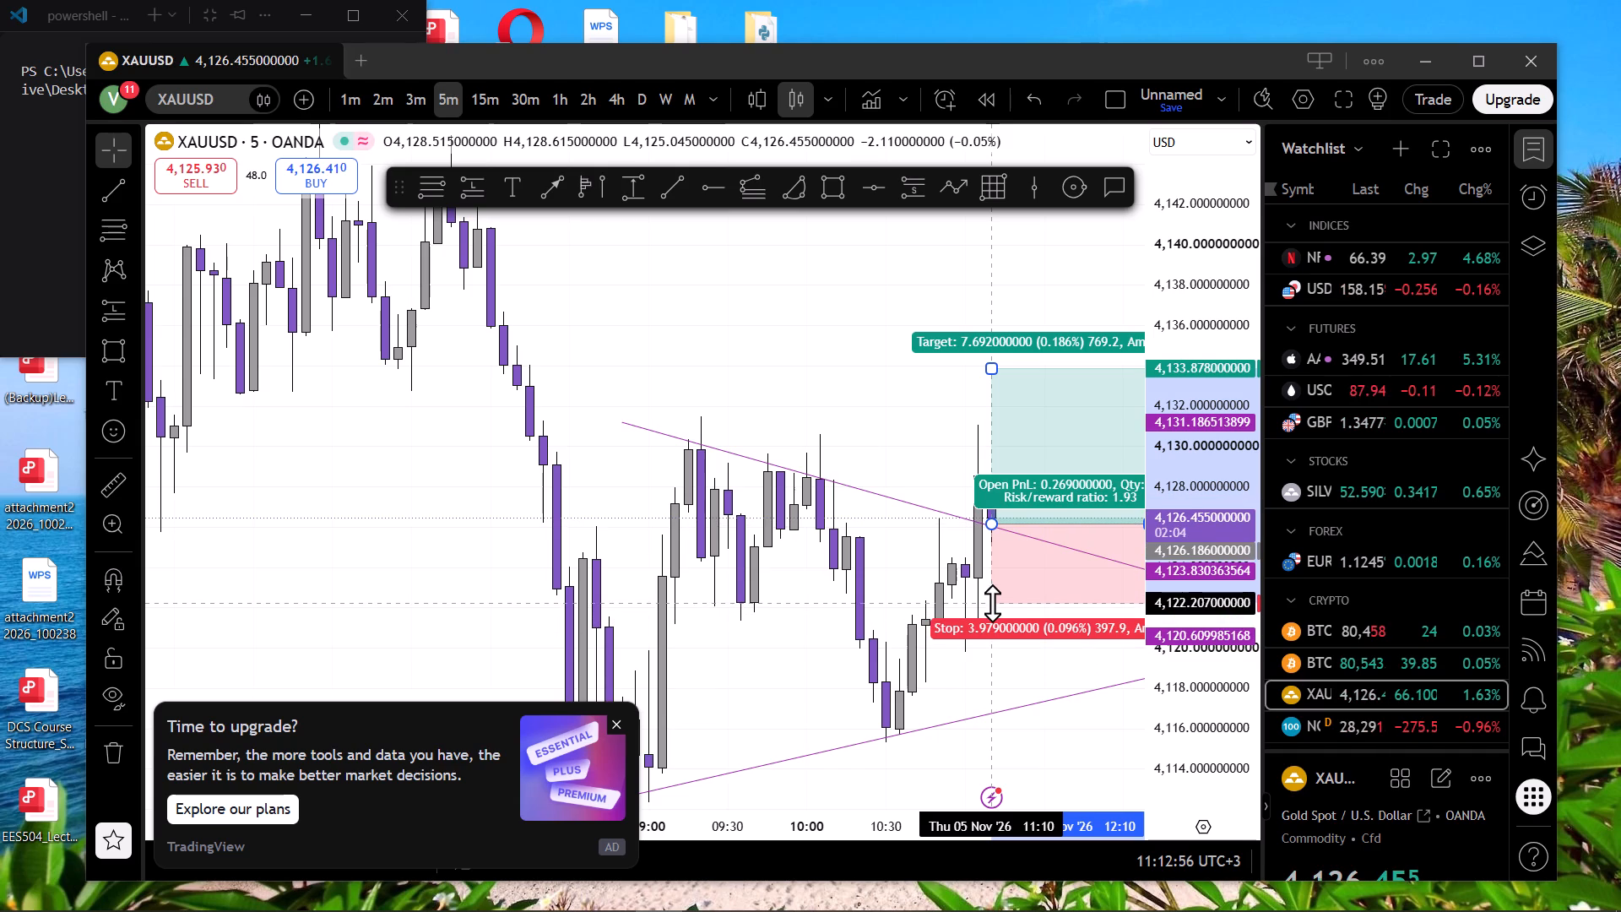
left_click_drag(992, 603, 992, 601)
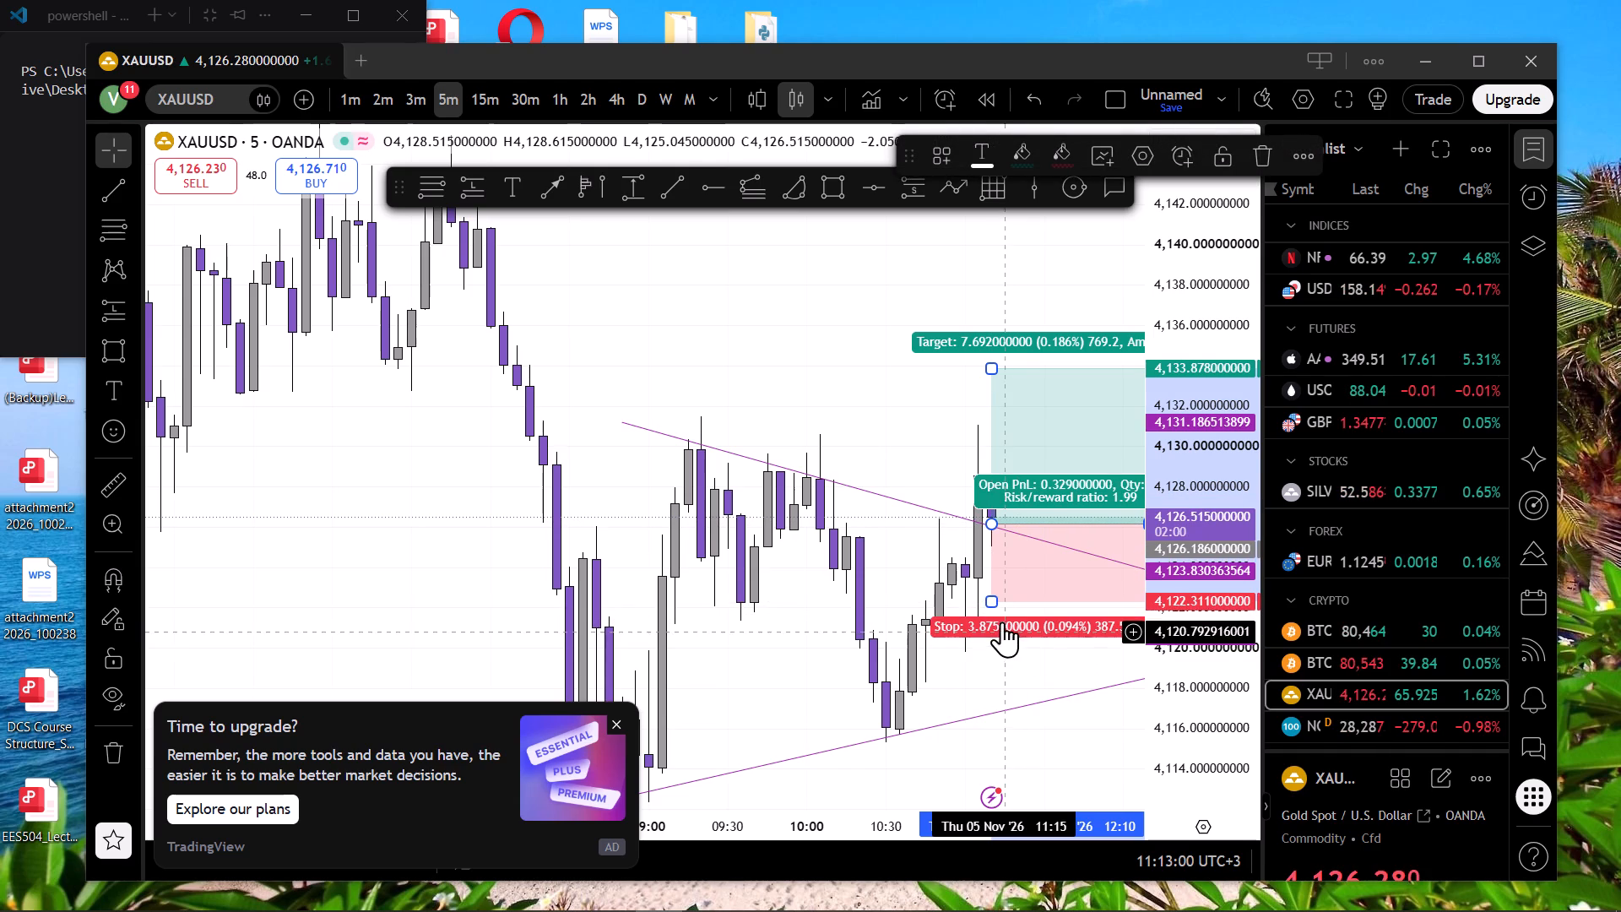
left_click_drag(995, 598, 995, 582)
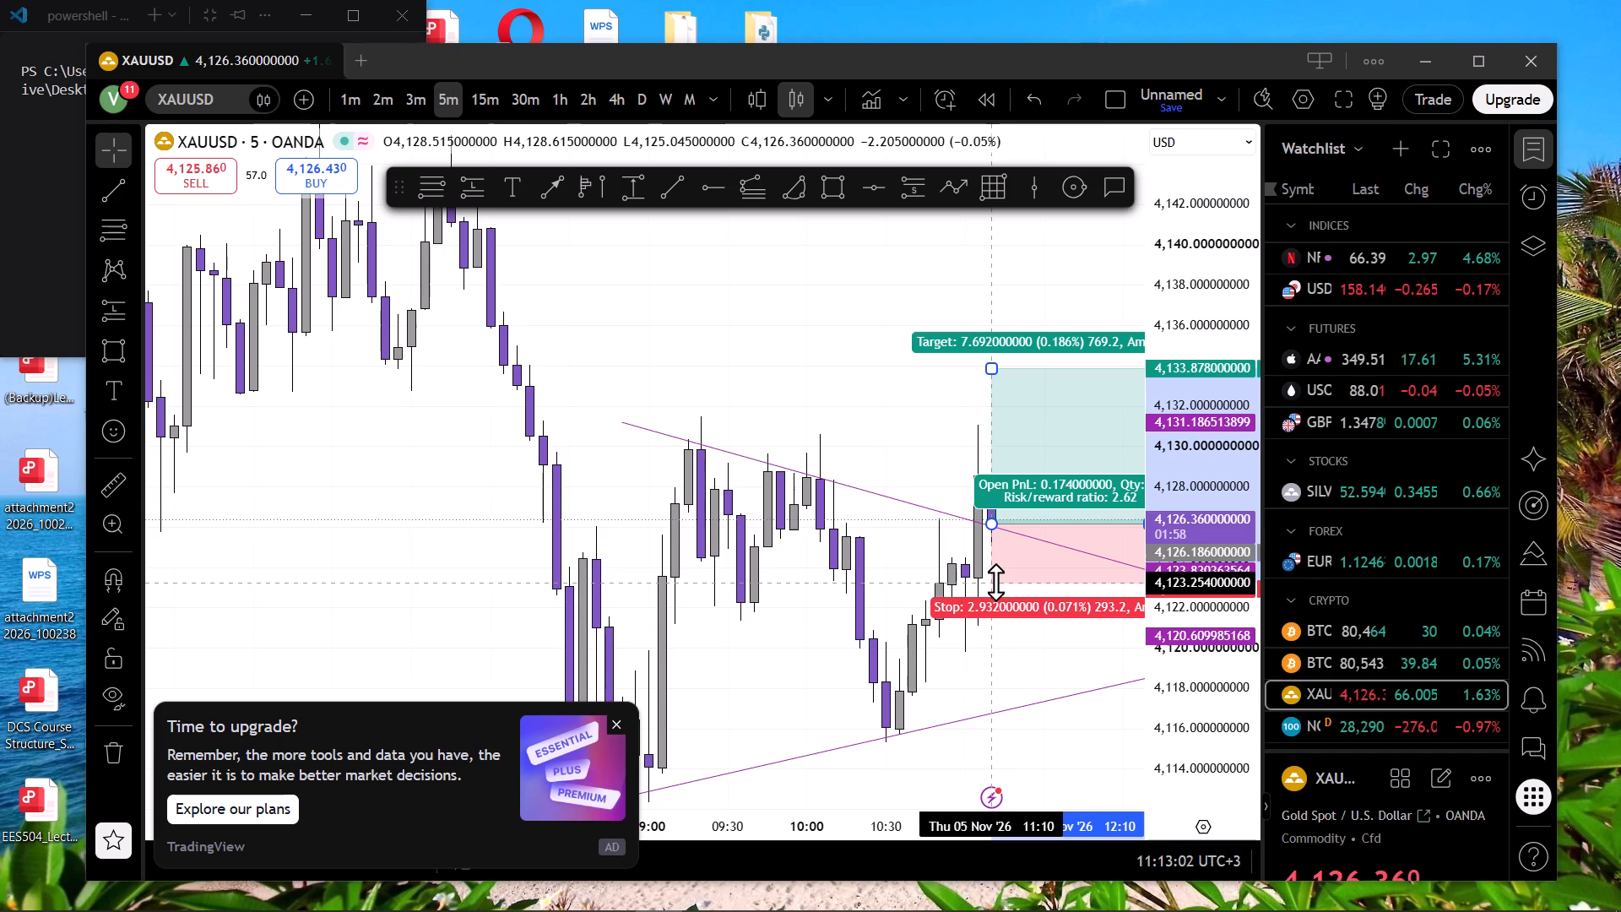
left_click_drag(995, 582, 995, 587)
left_click(1012, 664)
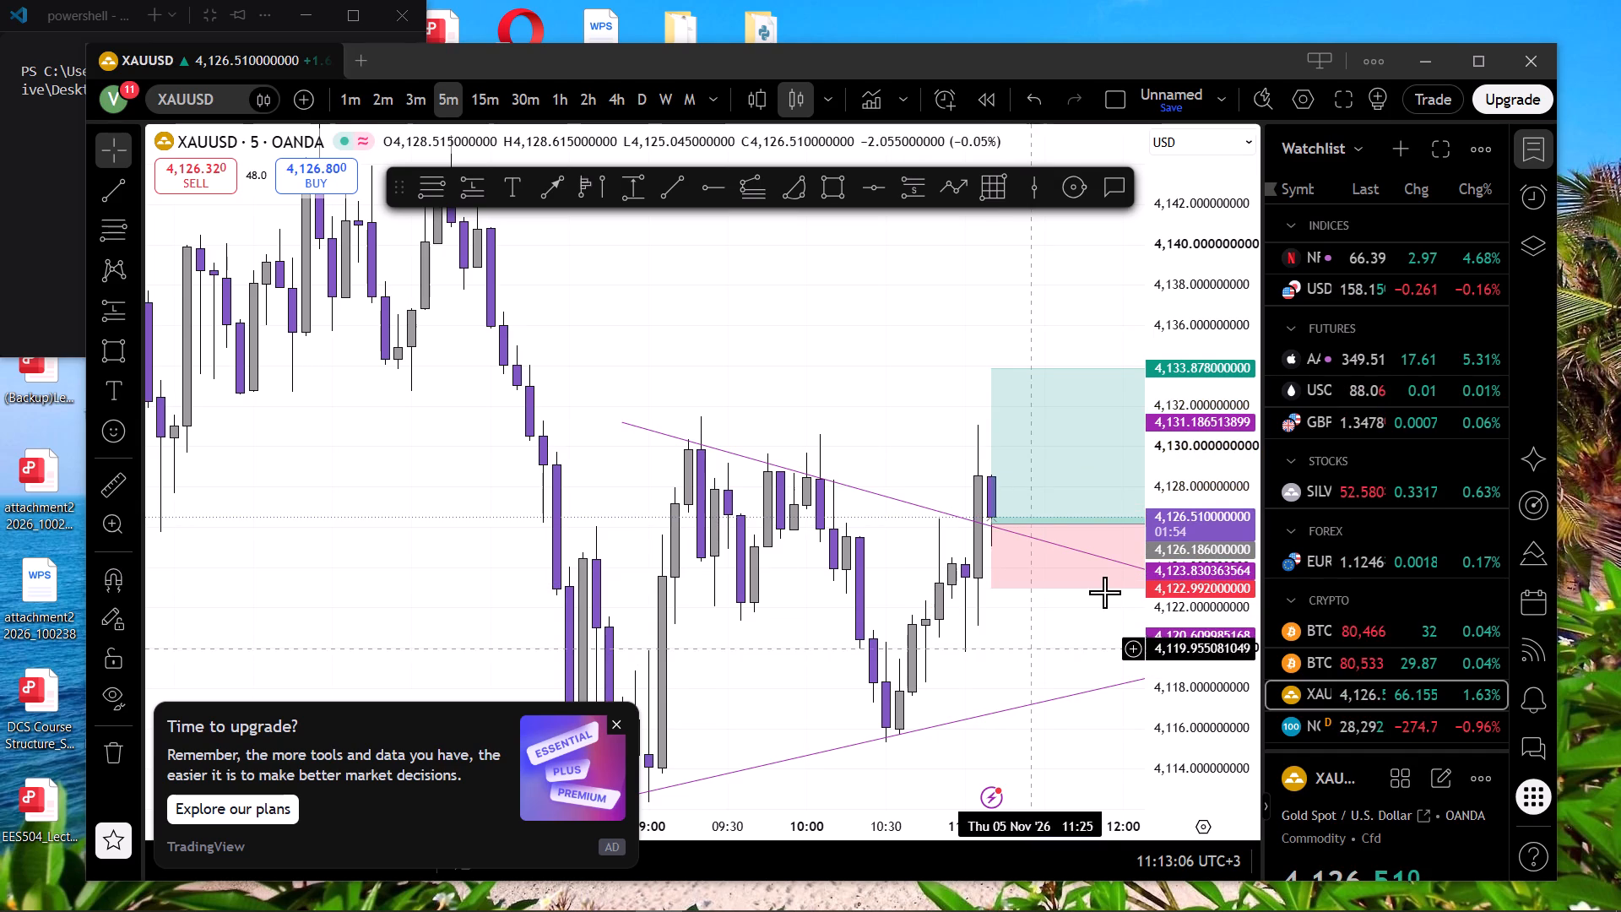
Raise the long position's entry level to about 4,126.58, keeping its start at 11:10.
left_click_drag(1219, 345, 1218, 415)
left_click_drag(911, 421, 841, 421)
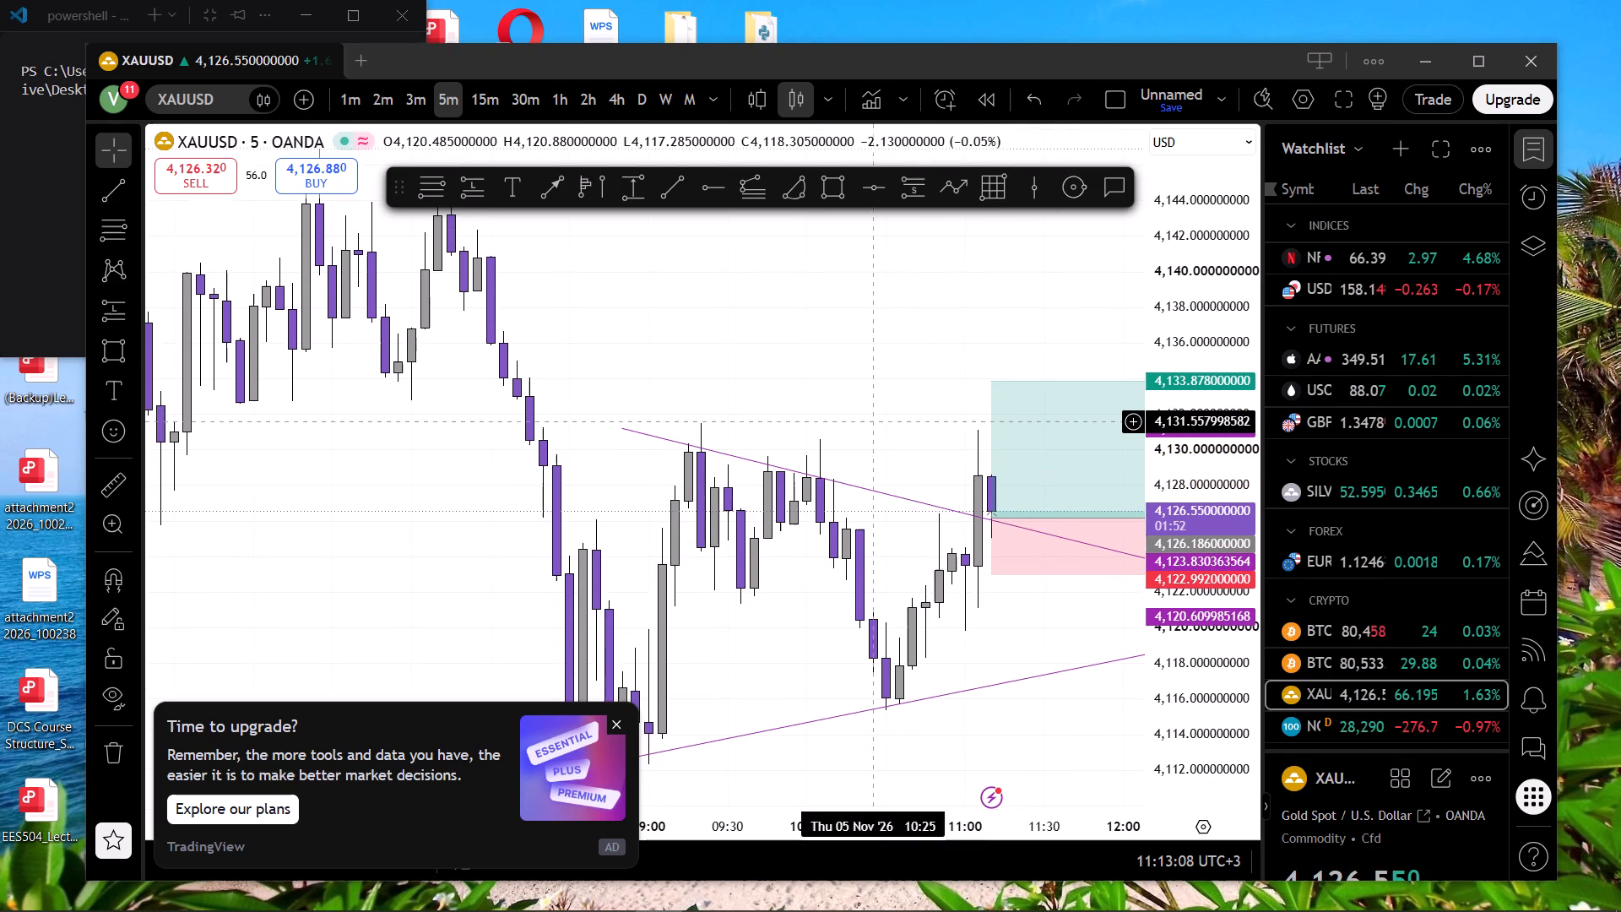
left_click_drag(841, 421, 781, 439)
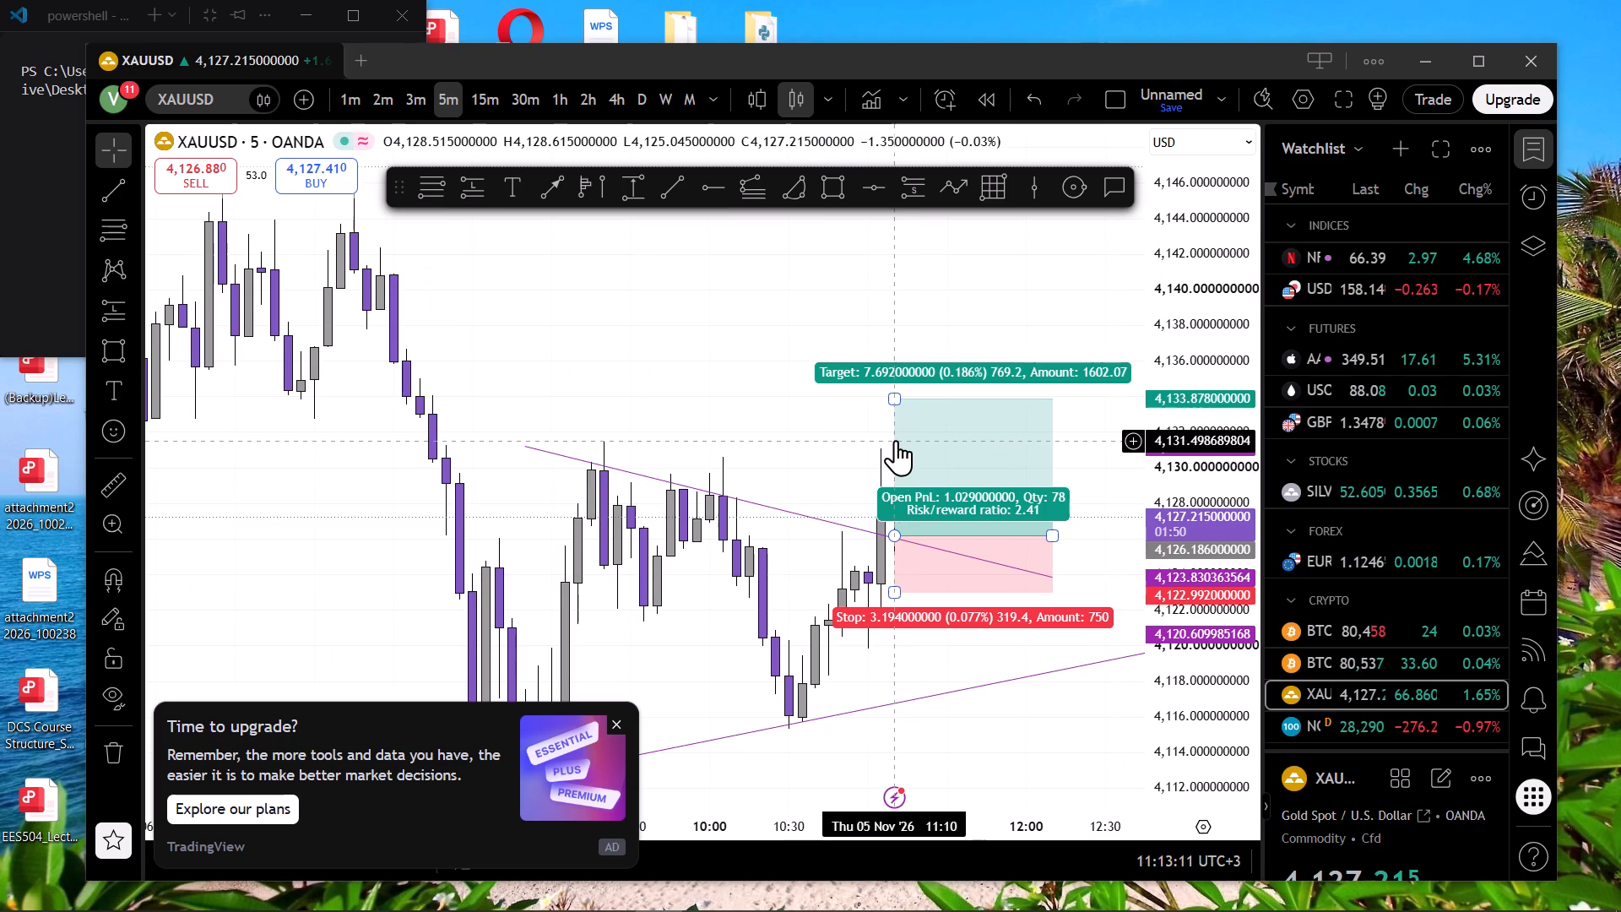
left_click(892, 535)
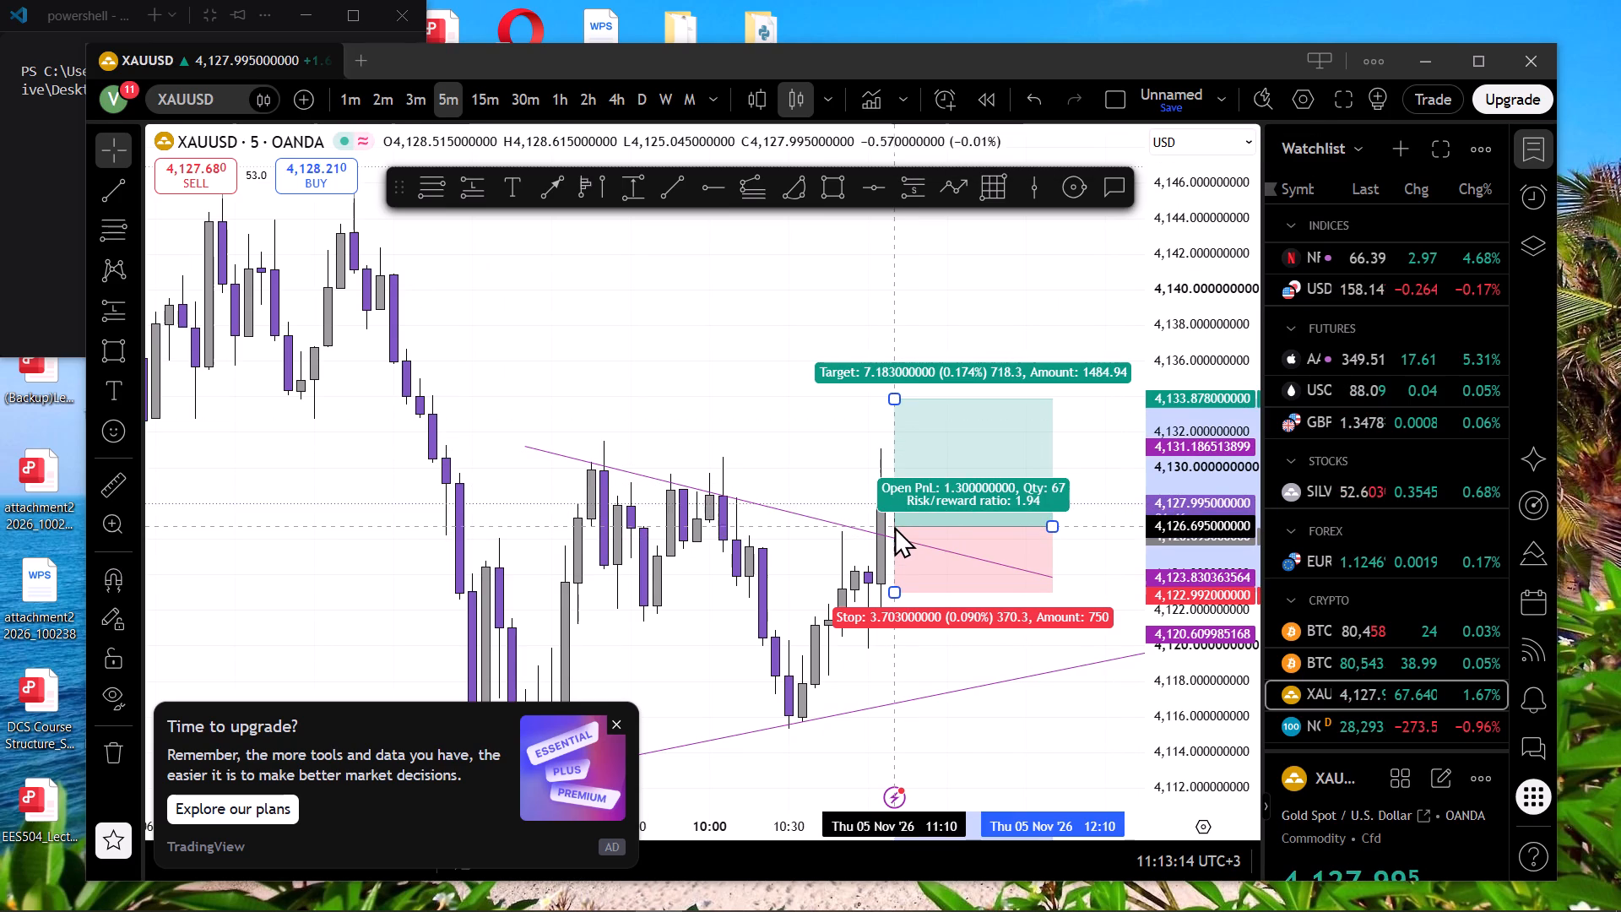
left_click(894, 528)
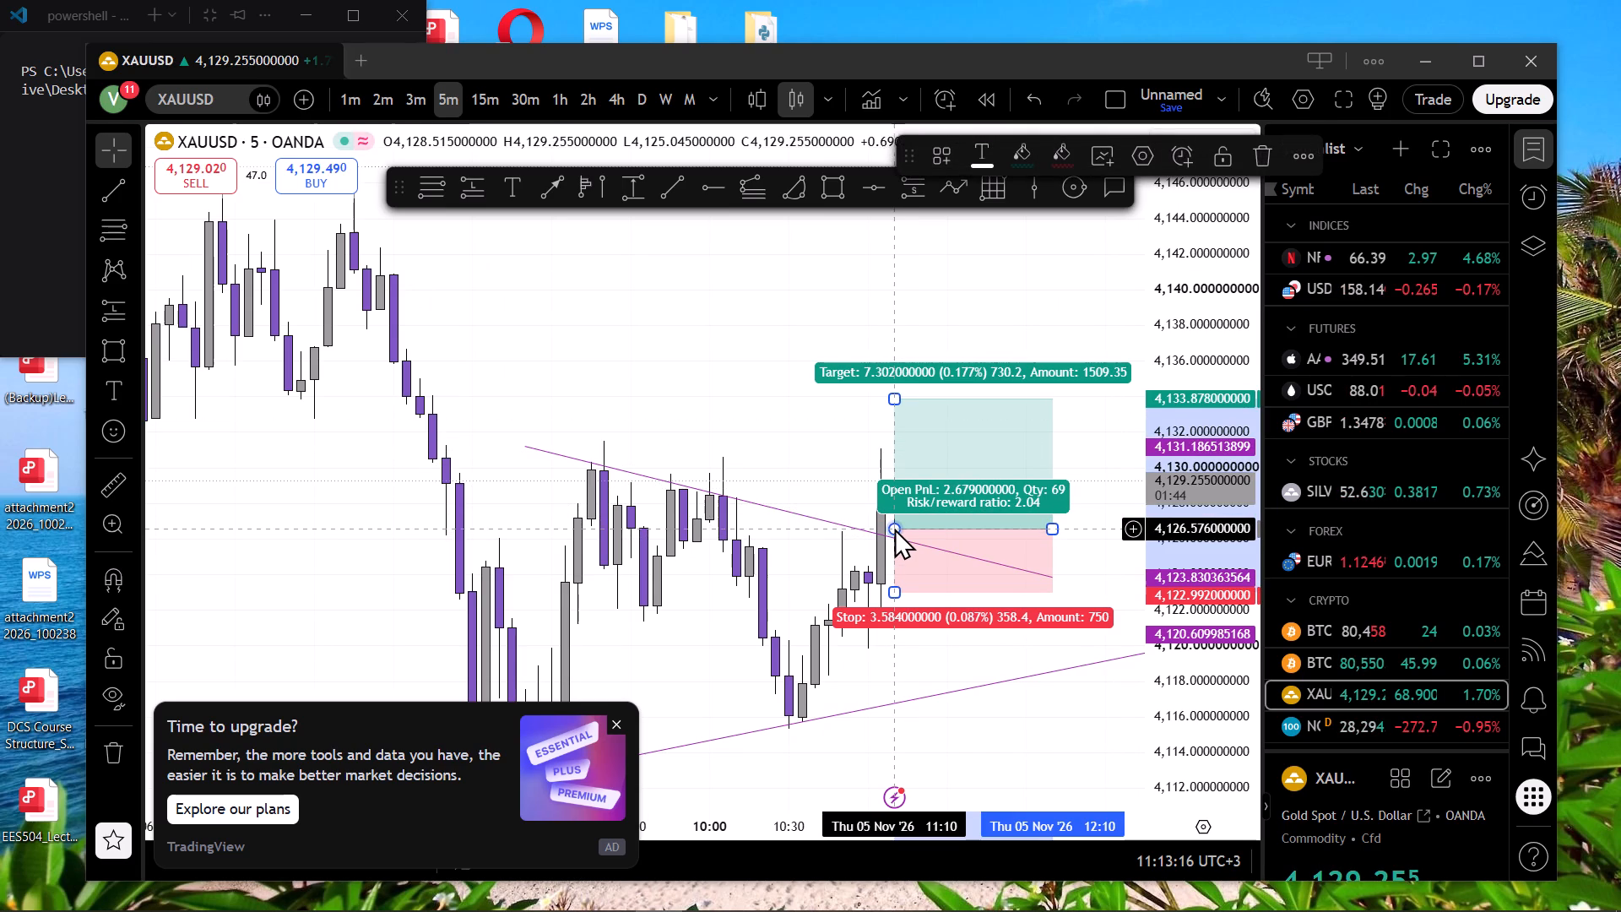
left_click(813, 471)
Raise the long position's target level to about 4,143.63, keeping its entry and stop levels.
scroll(861, 437, "down", 2)
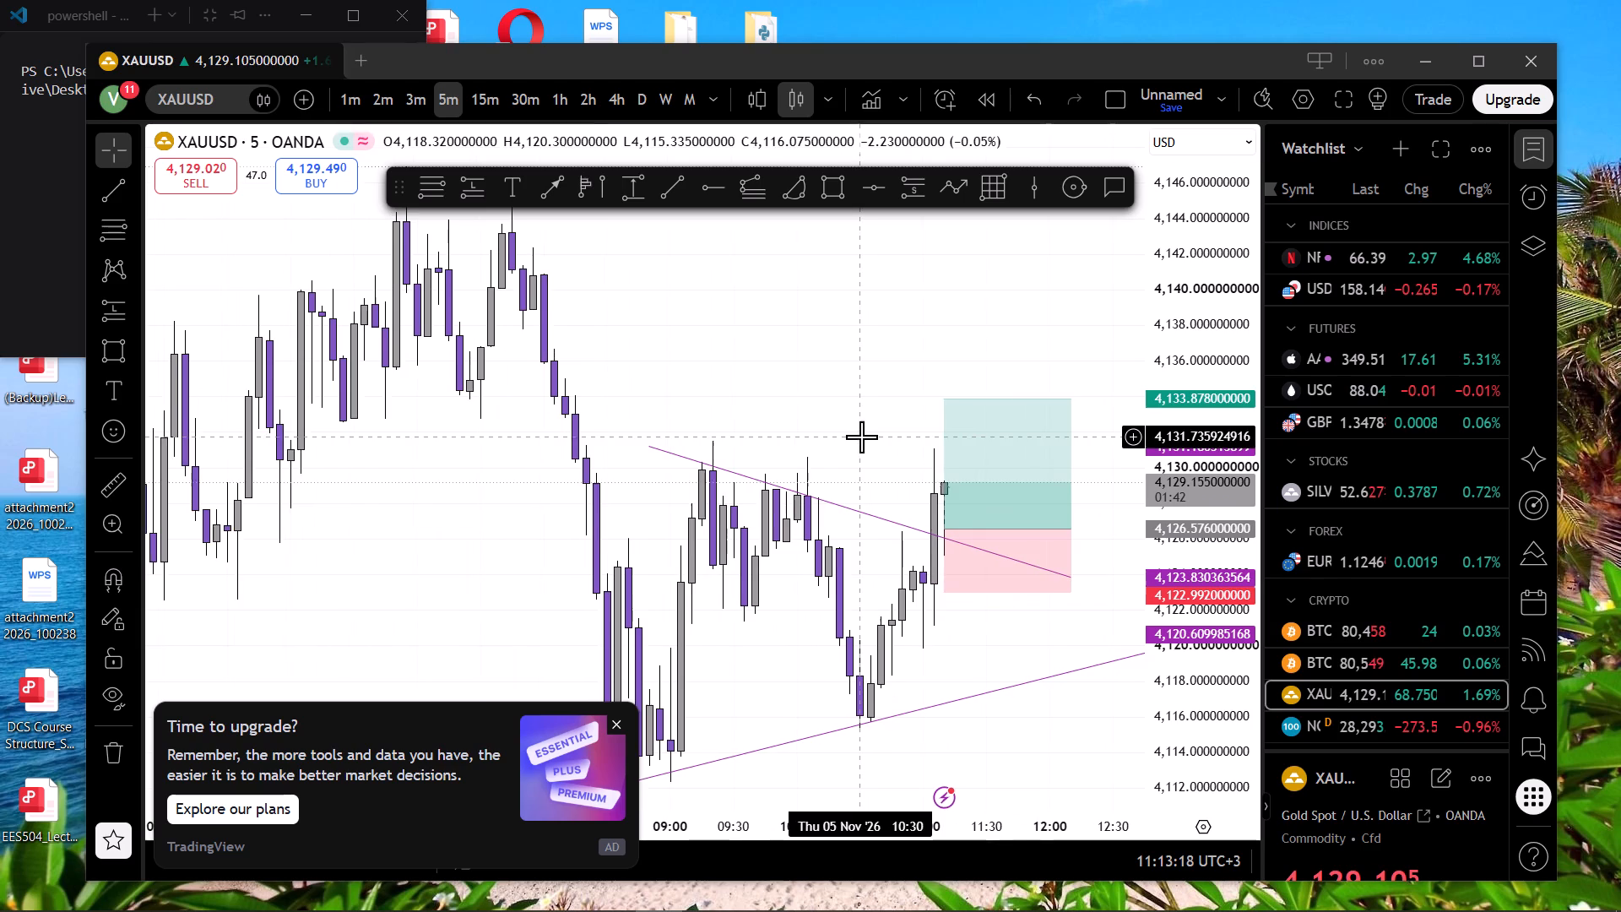
scroll(930, 388, "down", 2)
left_click_drag(896, 291, 911, 470)
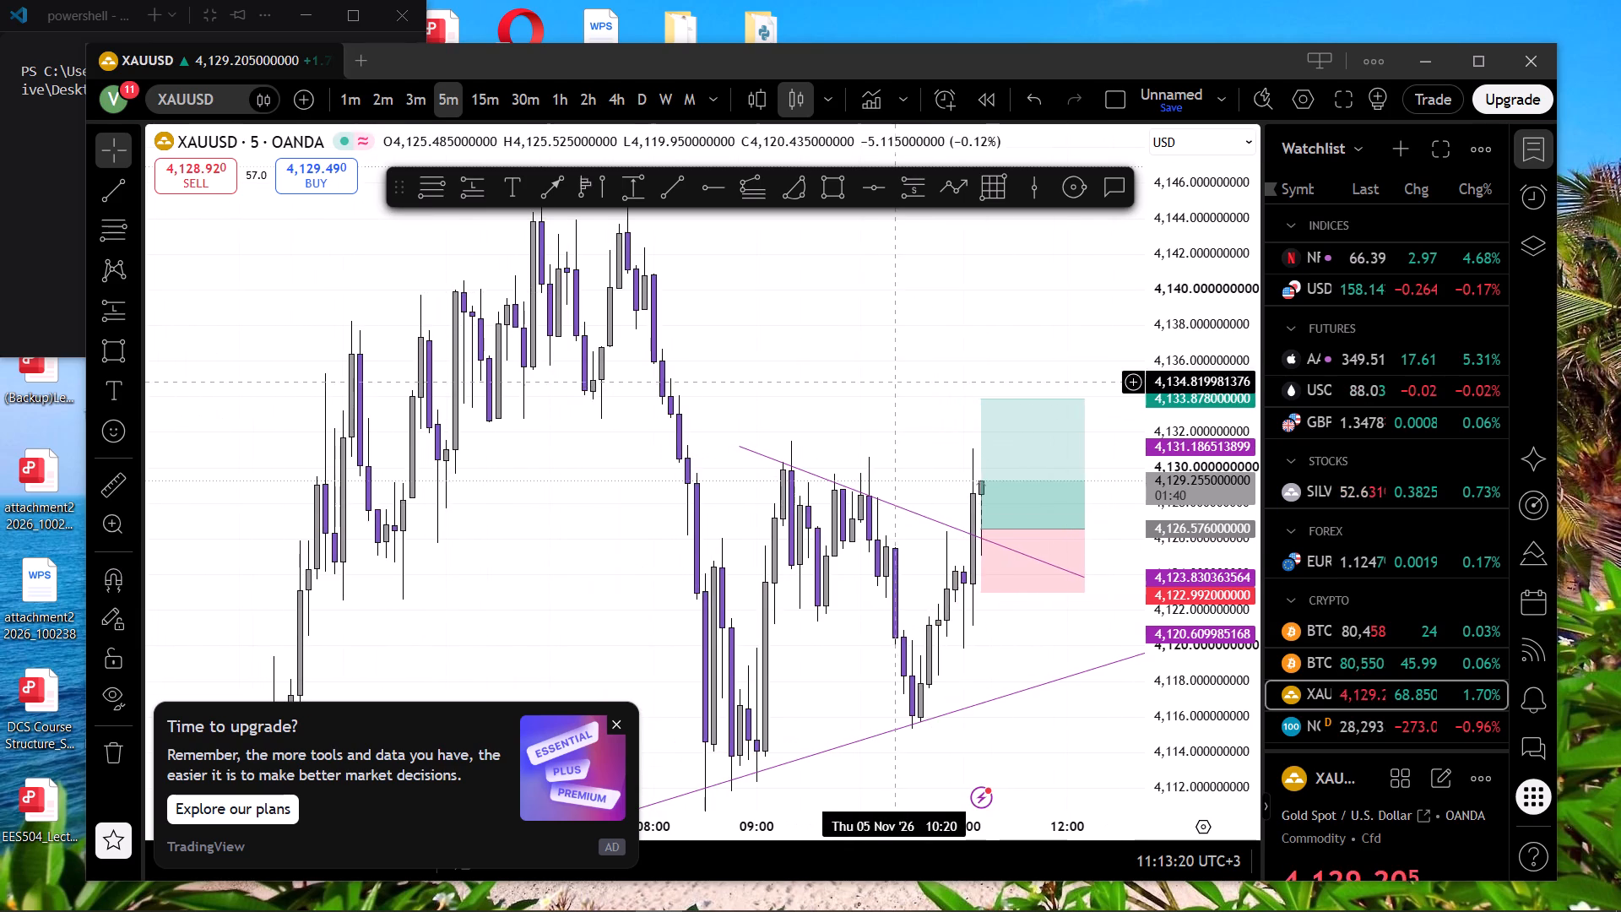
left_click_drag(911, 470, 914, 474)
scroll(914, 474, "down", 2)
left_click_drag(1223, 387, 1241, 529)
left_click_drag(1020, 489, 1002, 357)
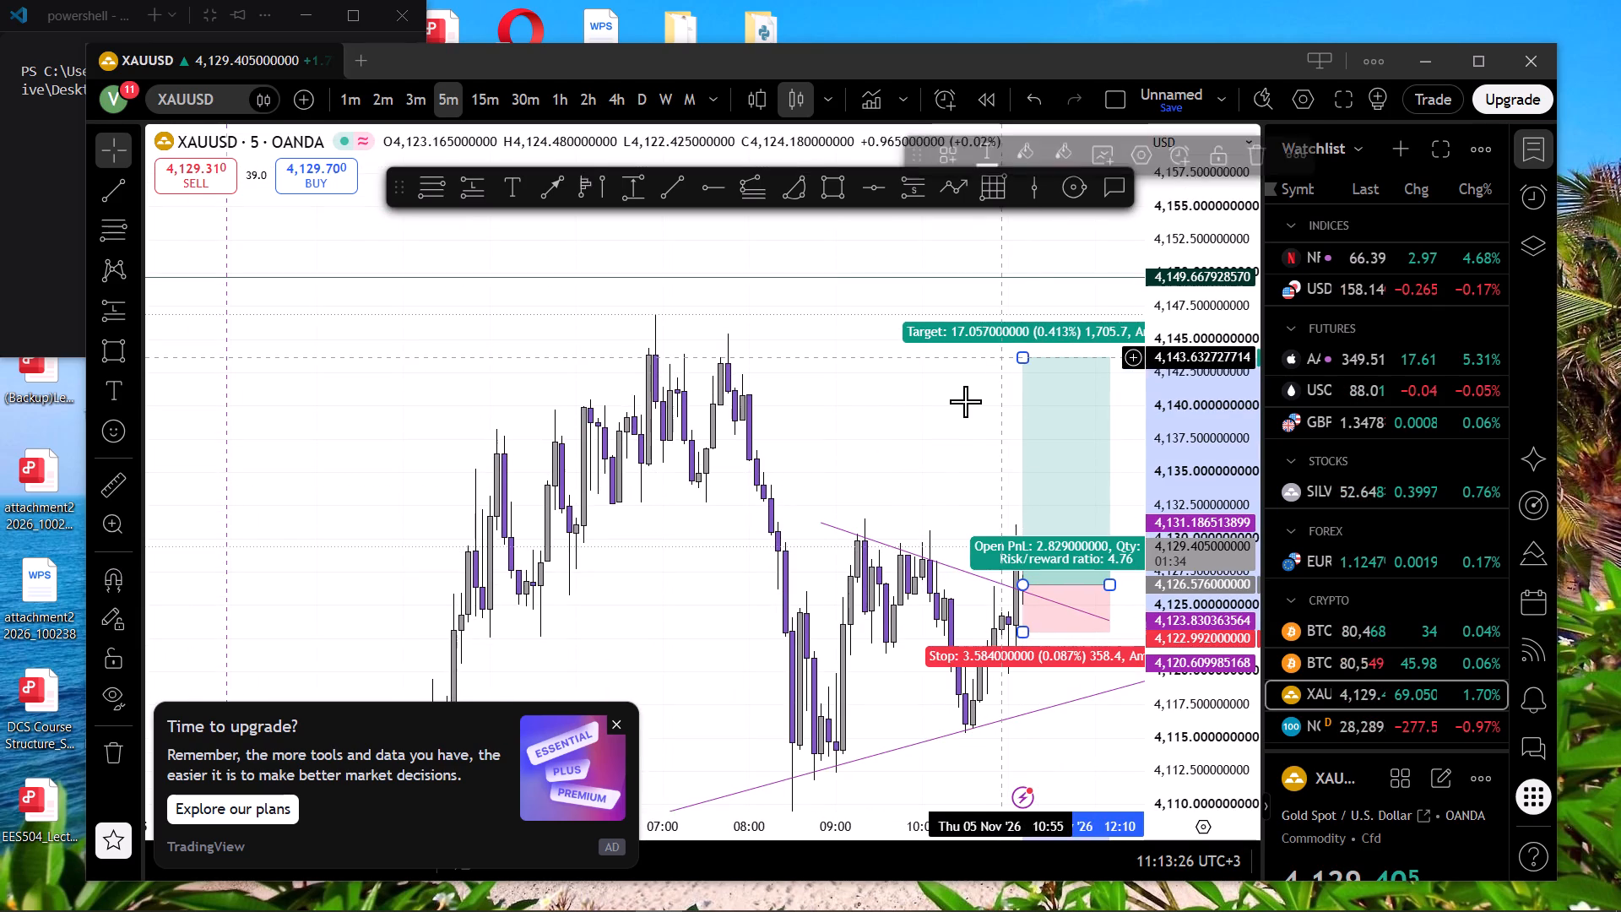
left_click(962, 404)
Examine the candles around the long position's entry on the 1-minute interval and return the chart to the 5-minute interval.
scroll(920, 459, "up", 3)
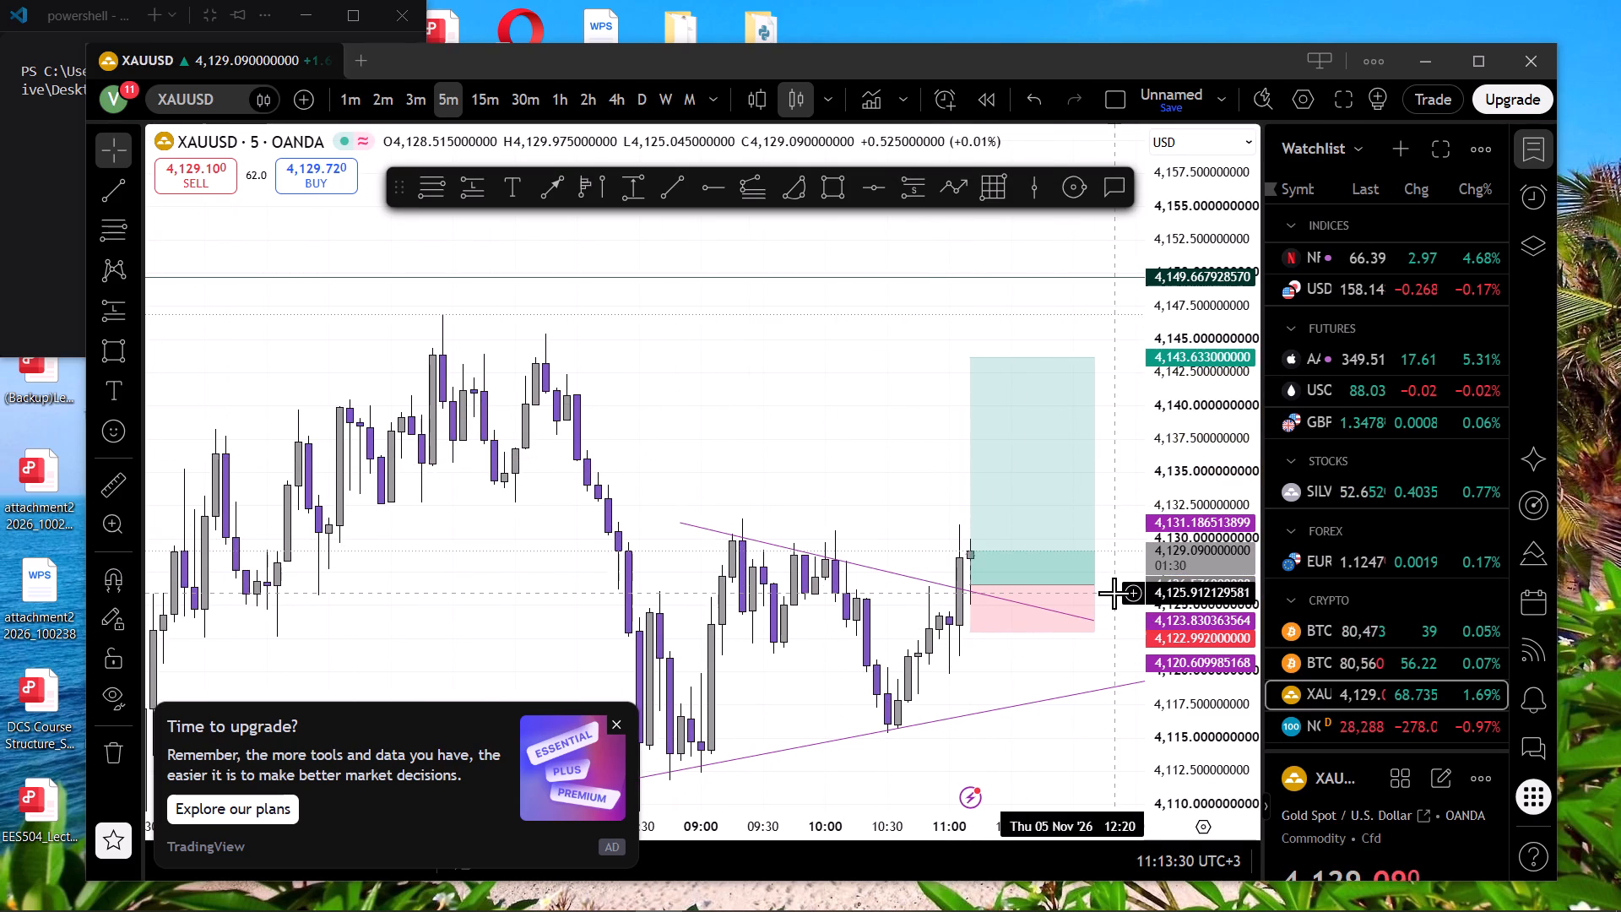
scroll(1036, 583, "up", 1)
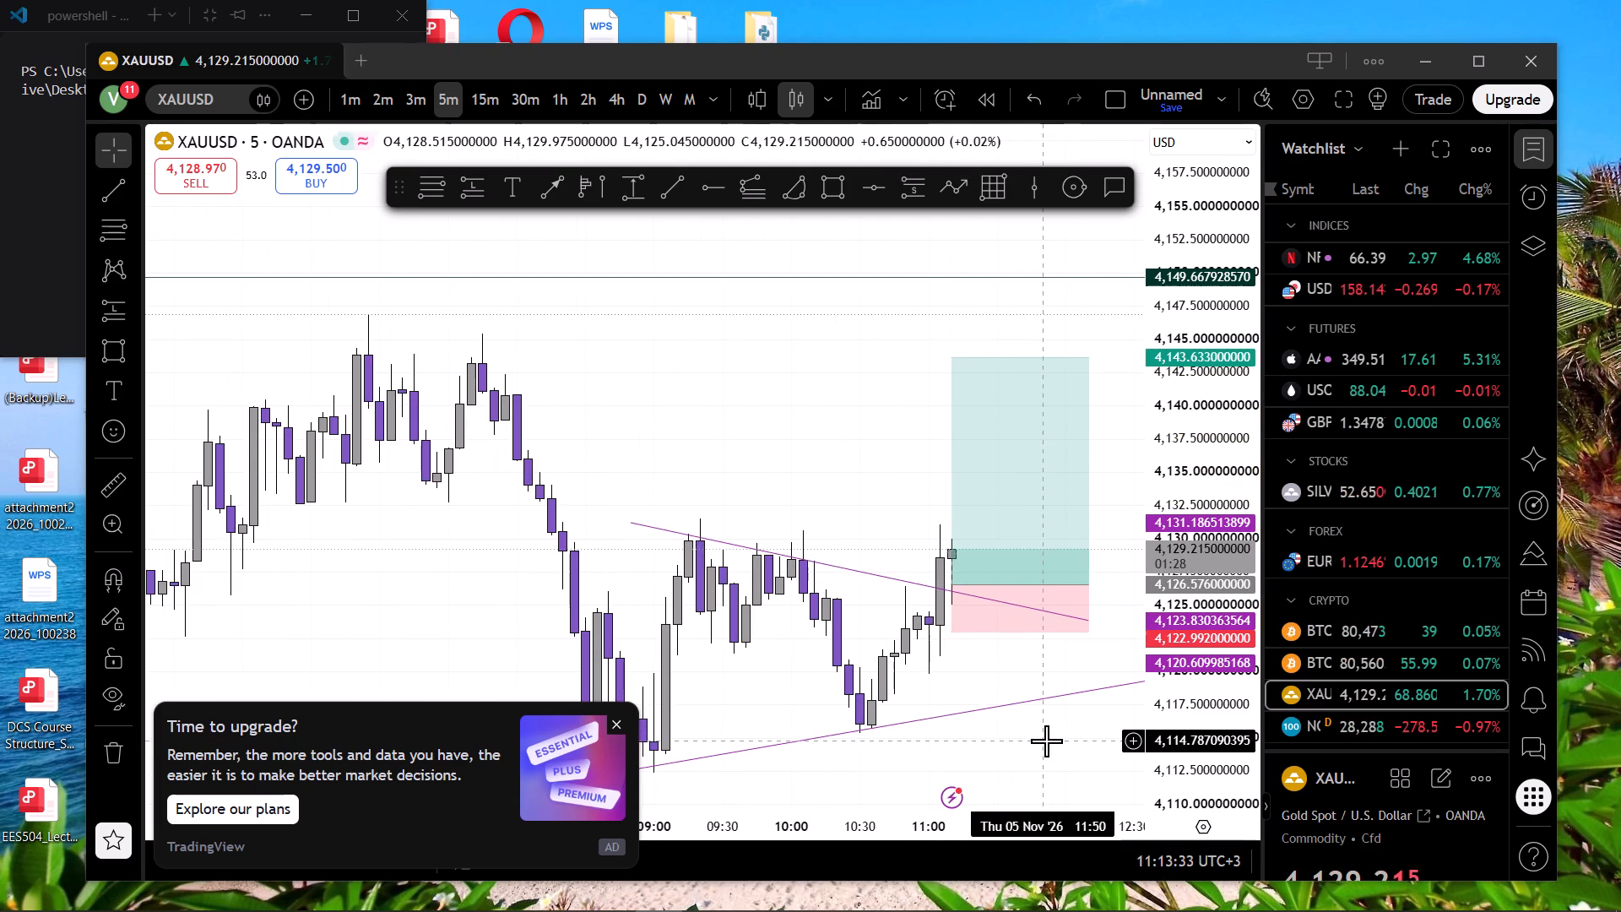
scroll(1046, 741, "up", 1)
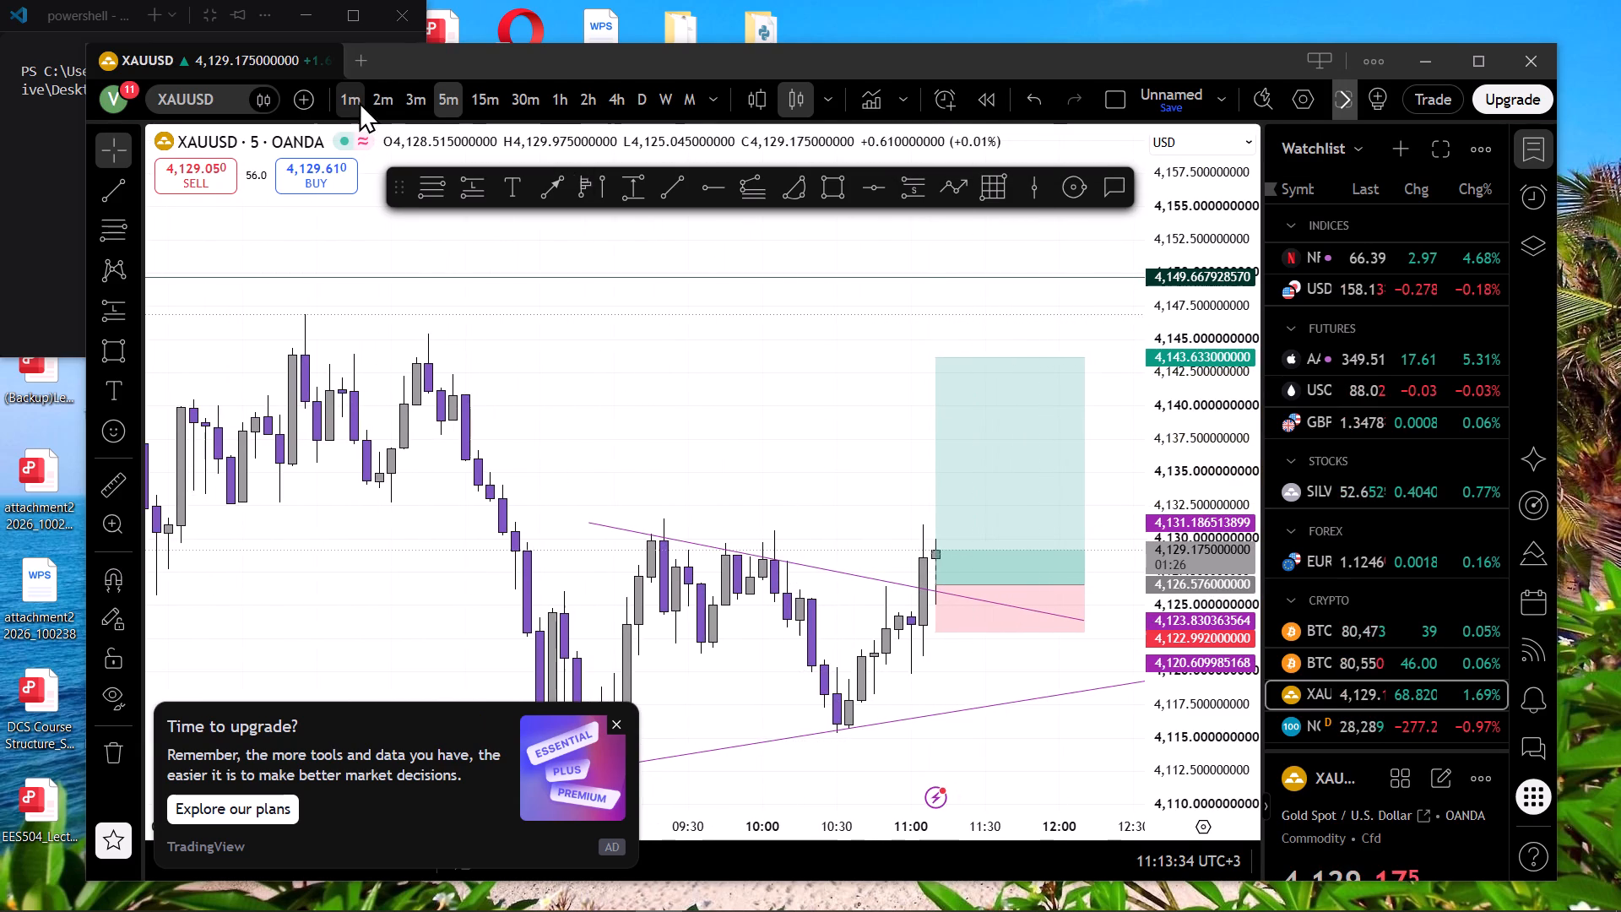
left_click(359, 101)
scroll(760, 334, "down", 1)
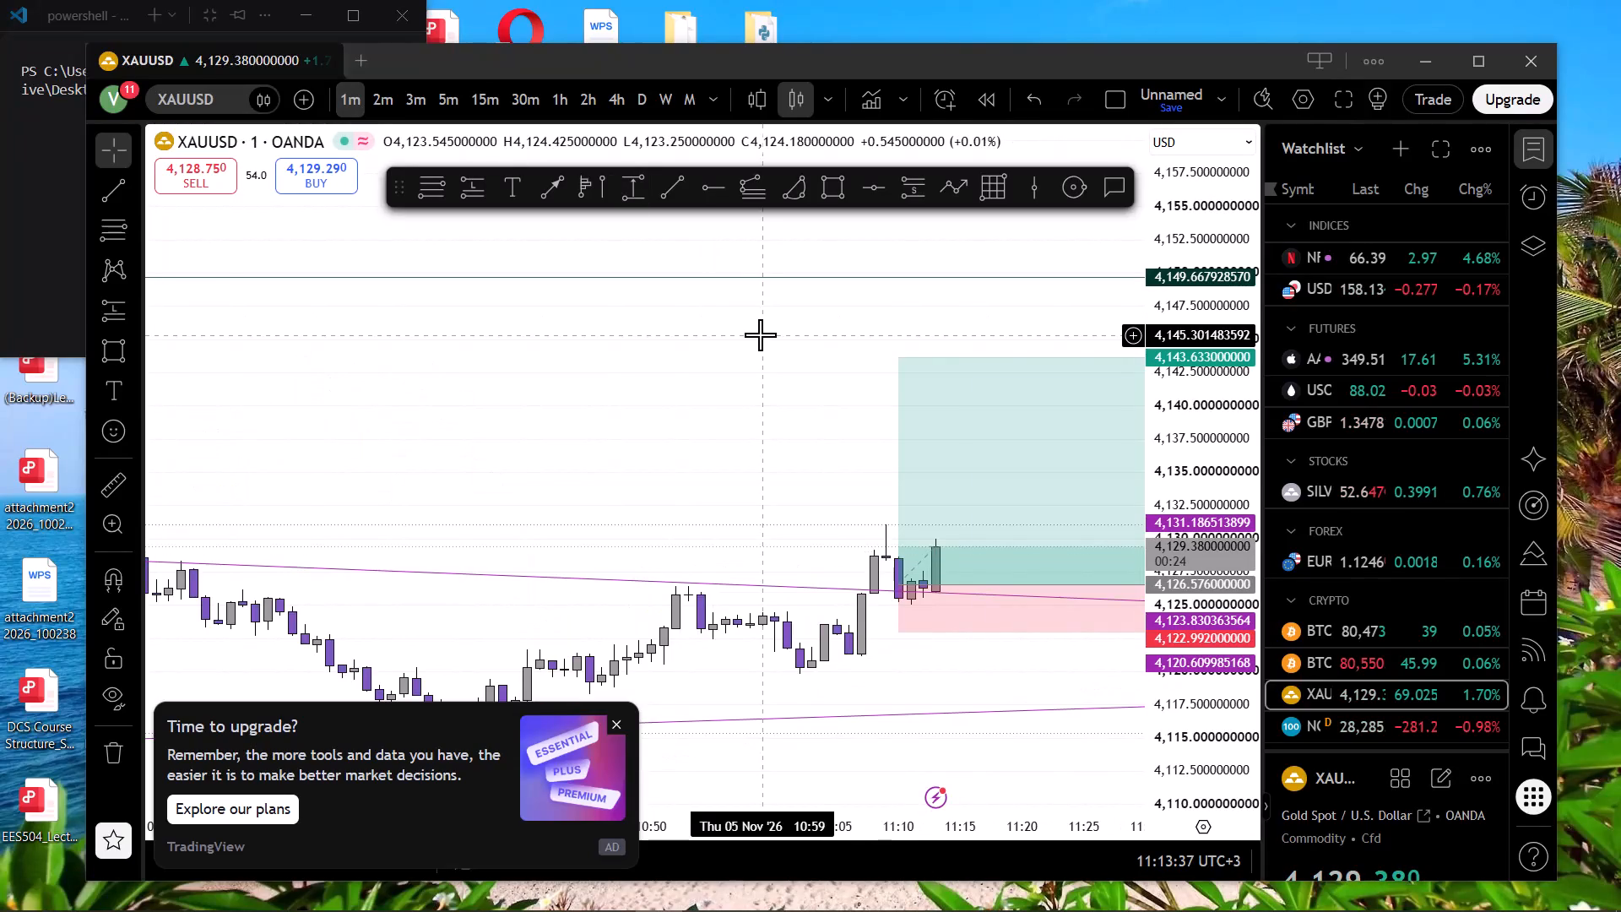
scroll(760, 334, "down", 1)
left_click_drag(1201, 654, 1155, 450)
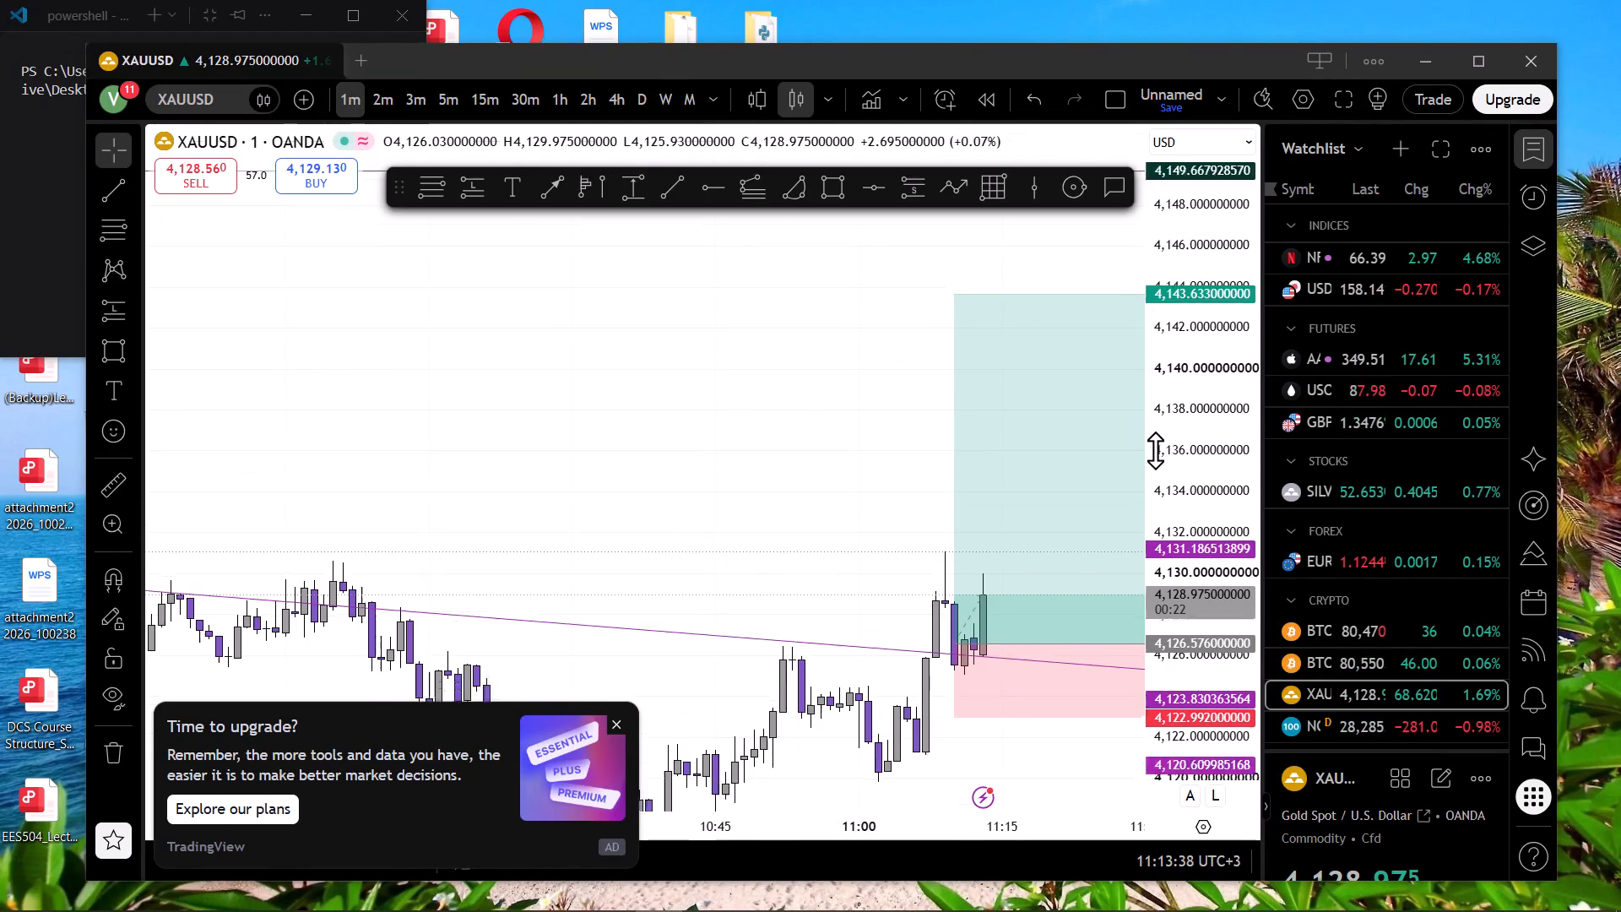
left_click_drag(748, 556, 702, 399)
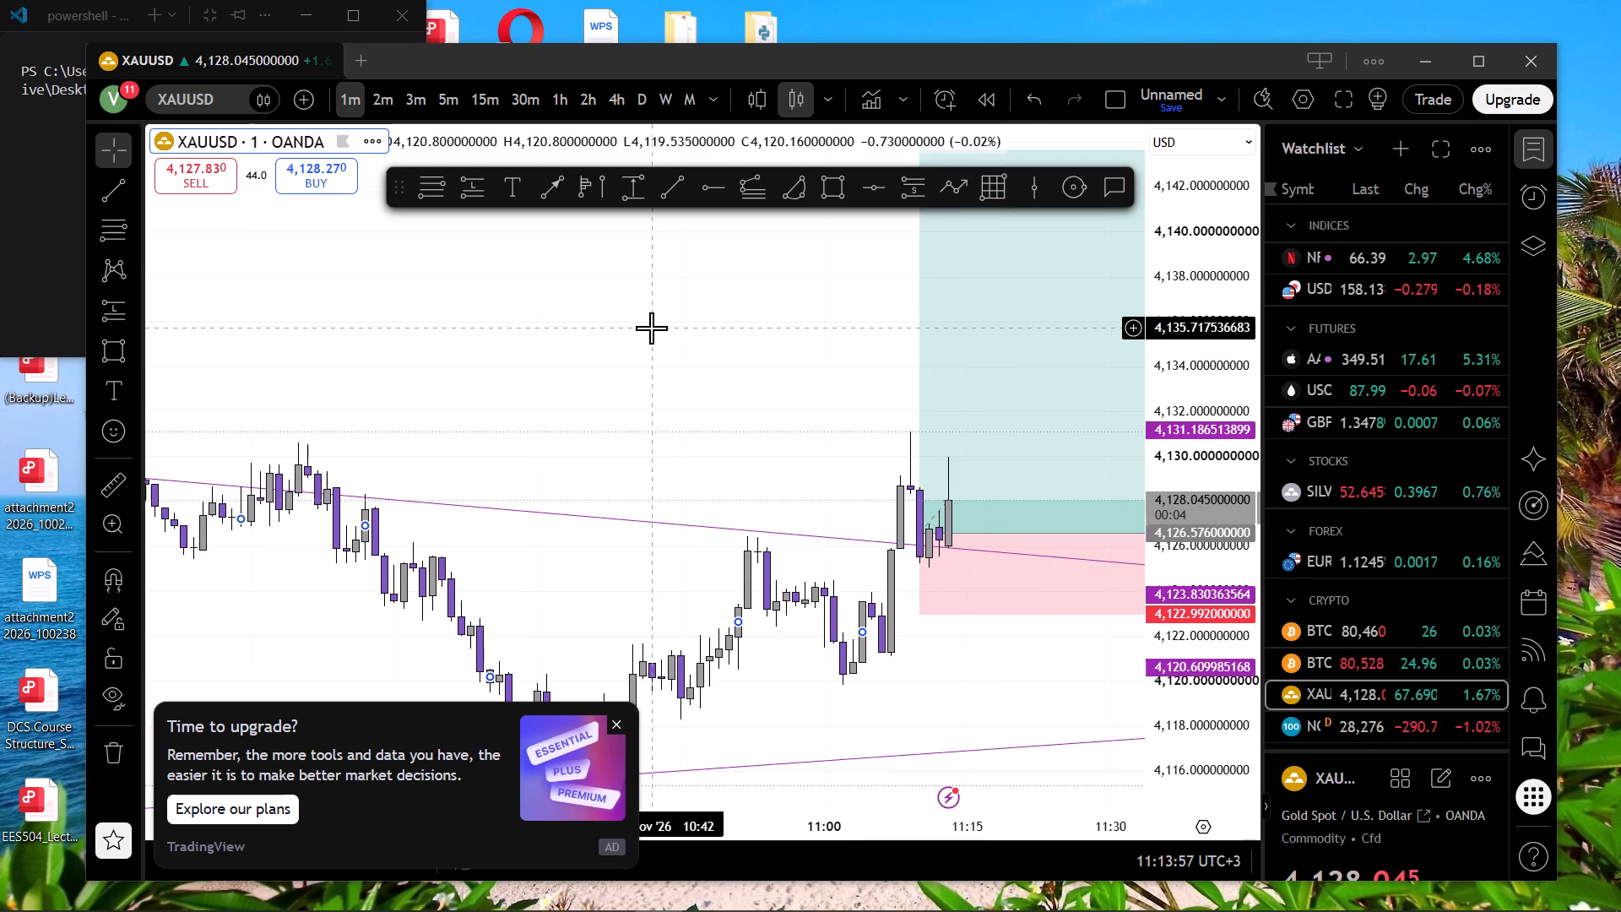
left_click(447, 108)
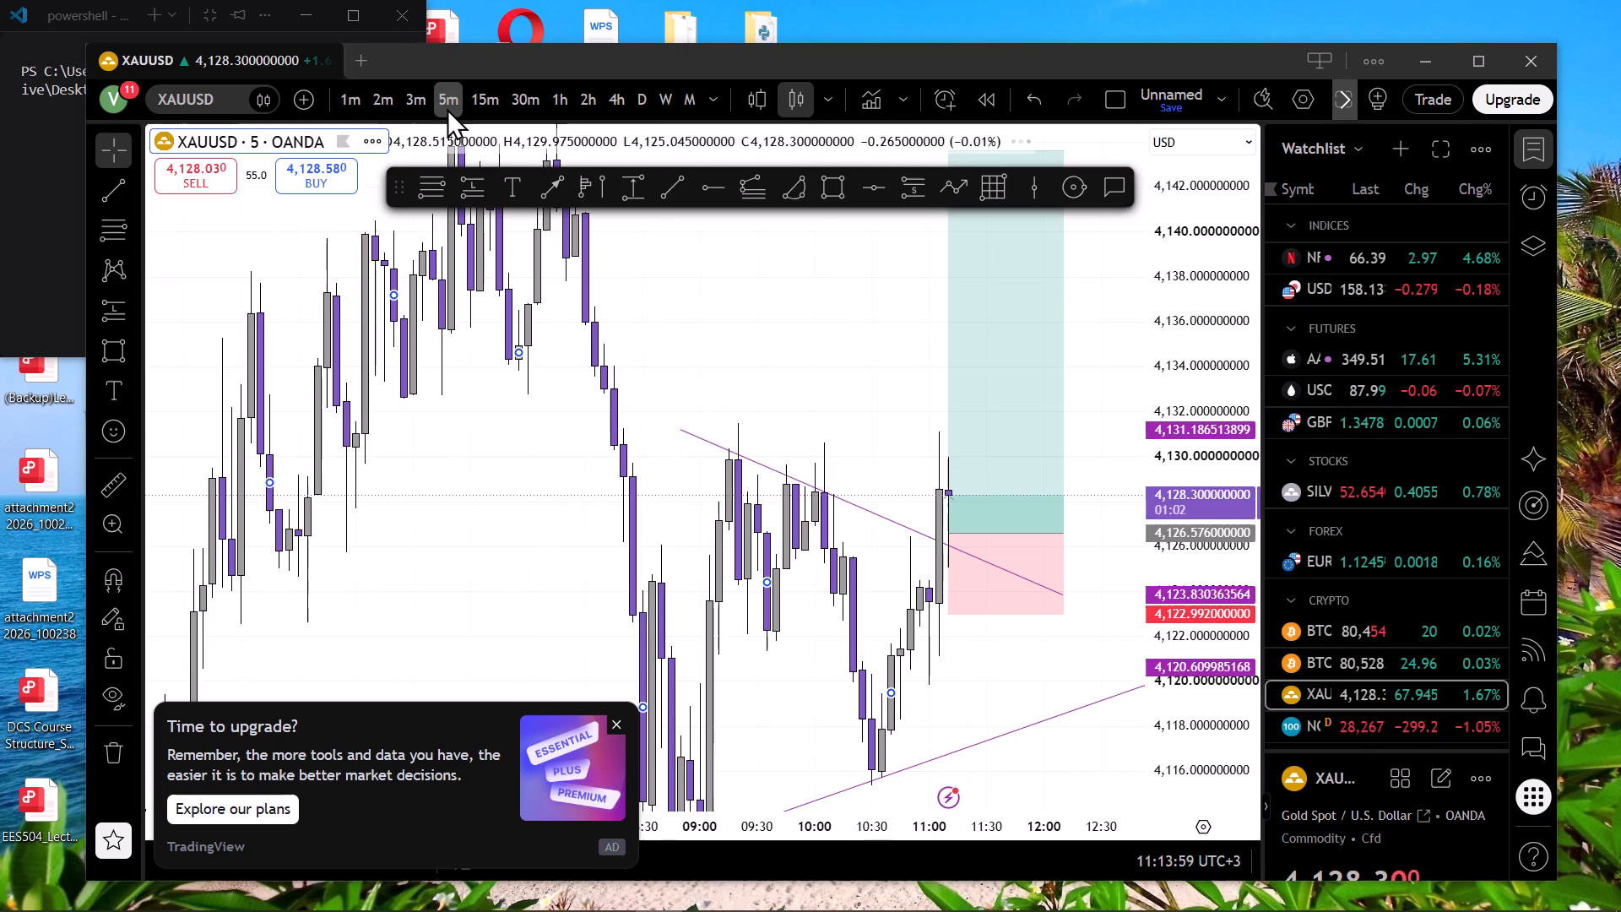
Examine the 5-minute candles against the long position's entry and stop levels and the two converging trend lines.
left_click_drag(1215, 446, 1225, 523)
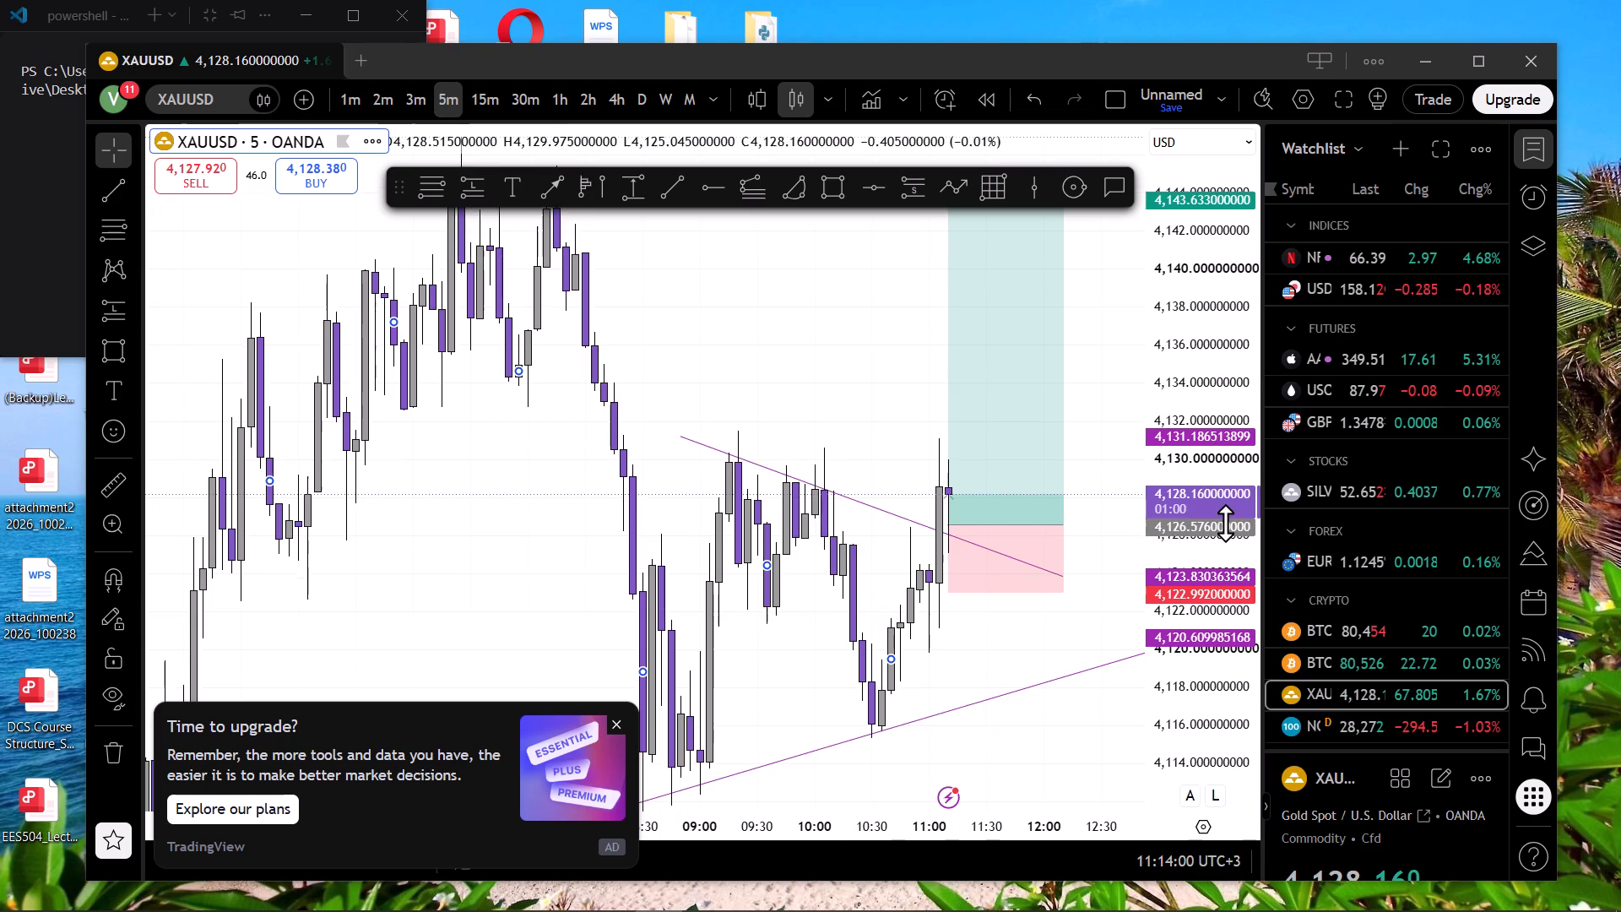
scroll(907, 518, "up", 2)
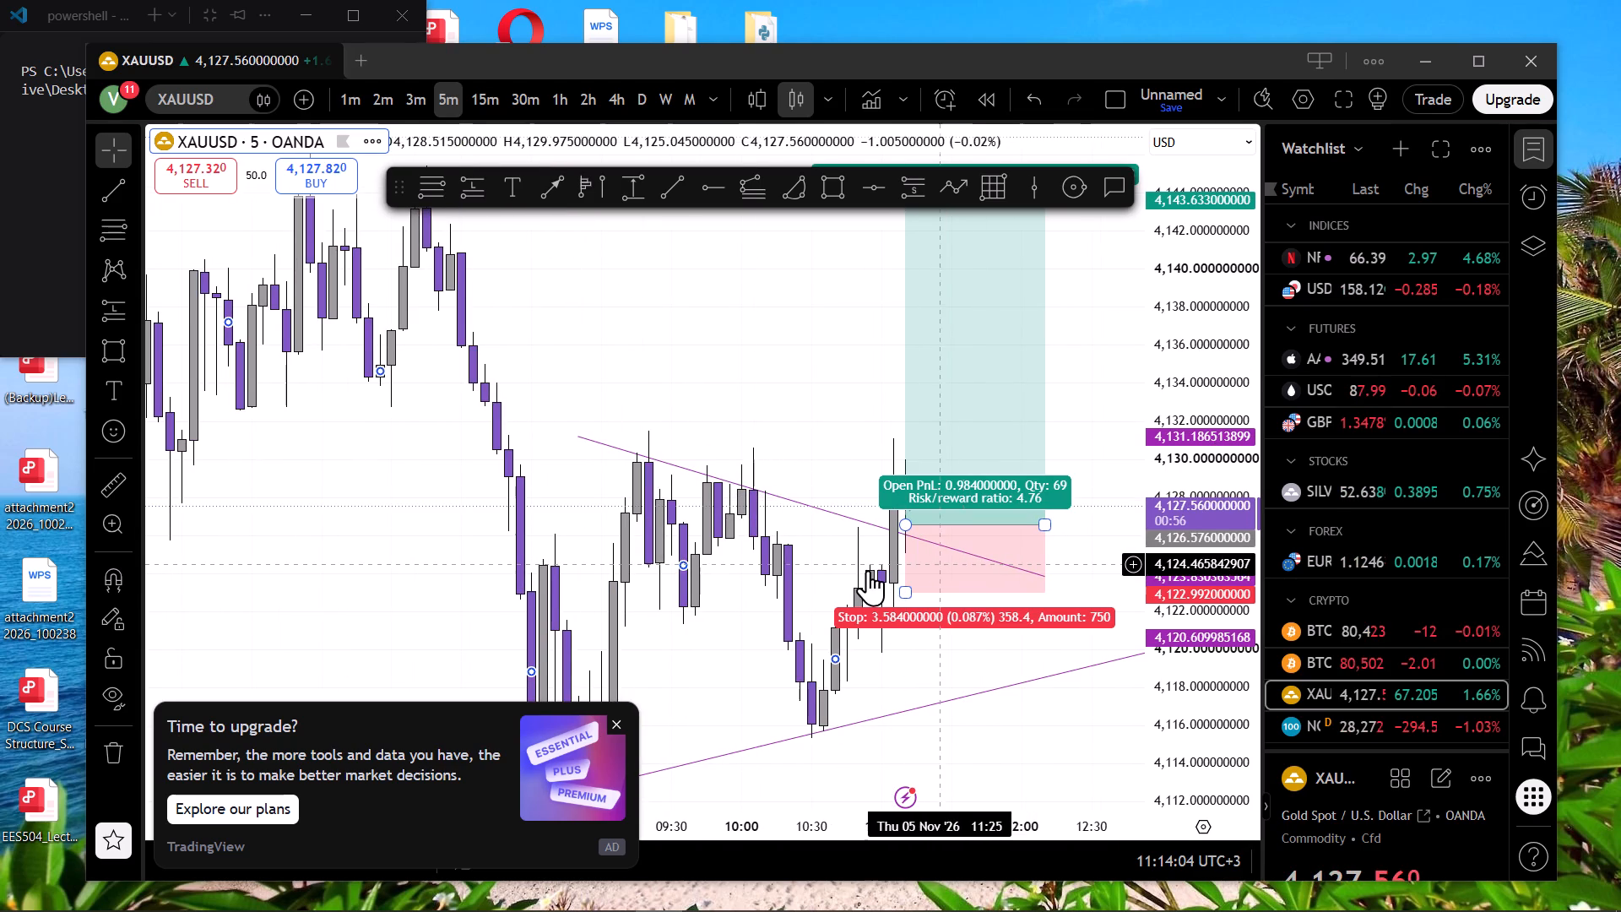
scroll(669, 635, "down", 2)
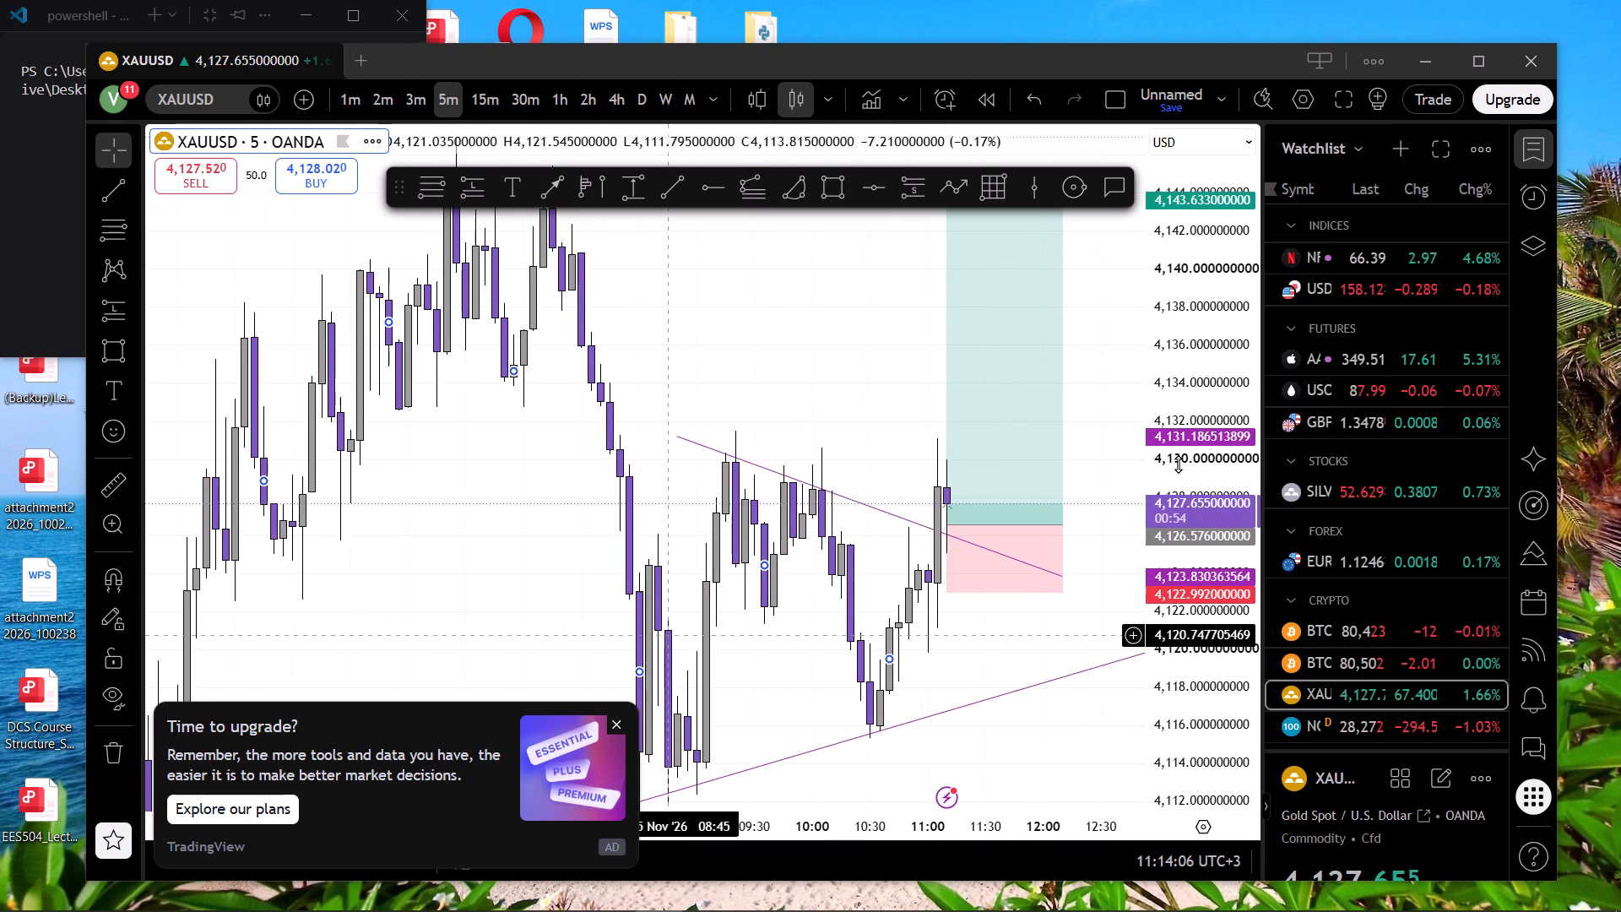
left_click_drag(1206, 464, 1199, 529)
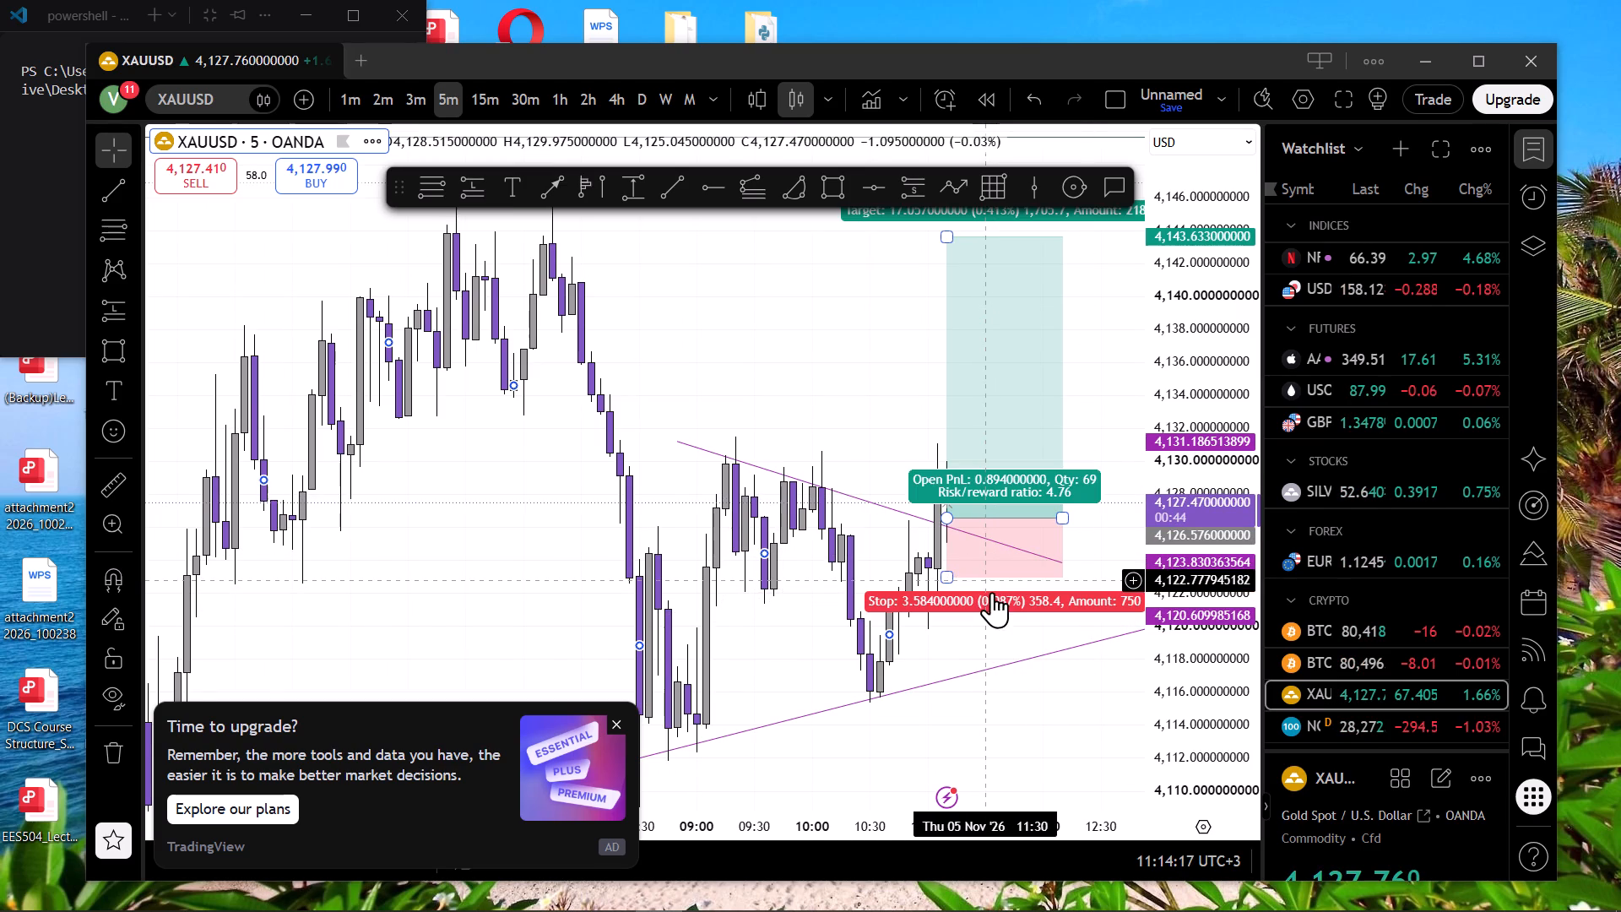
left_click(1083, 695)
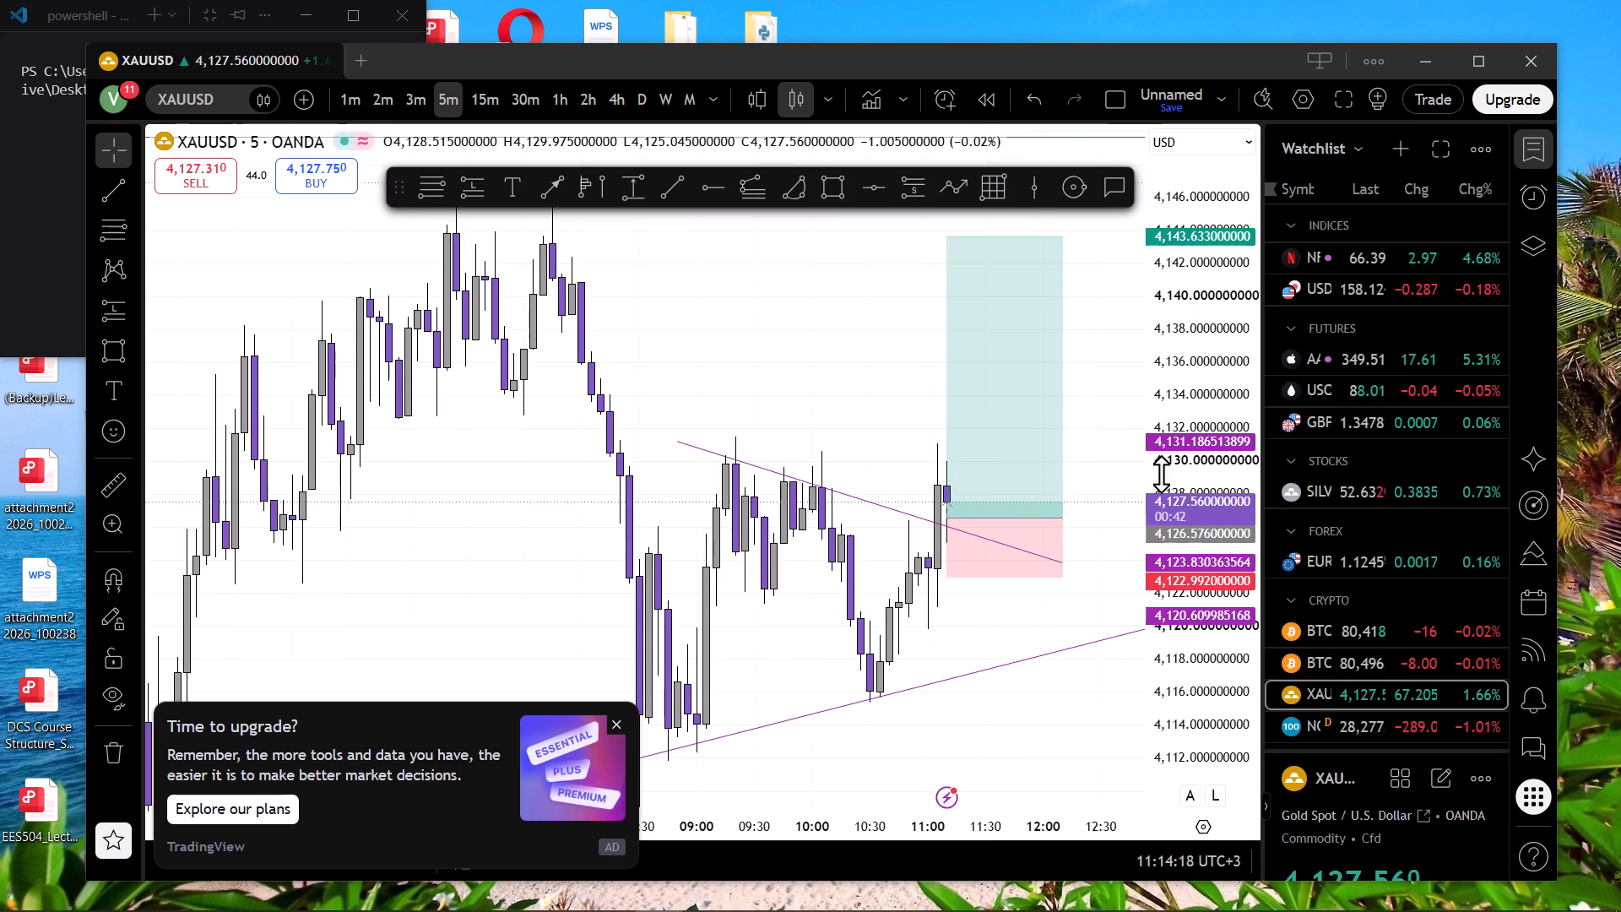
left_click_drag(1195, 470, 1190, 540)
scroll(937, 541, "up", 2)
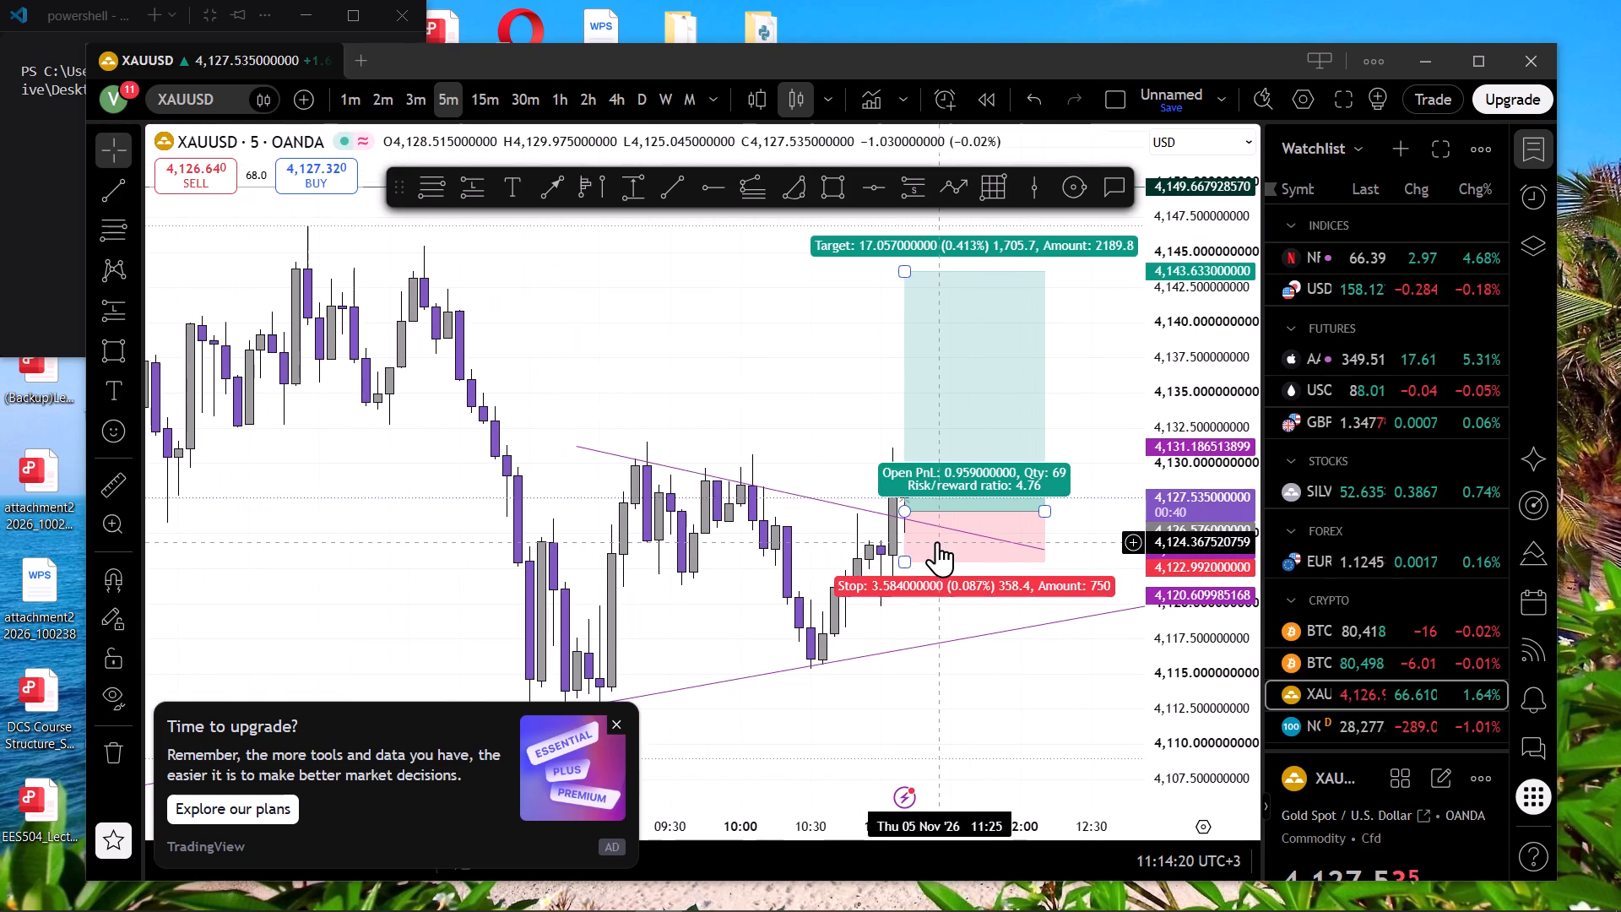
left_click(1096, 694)
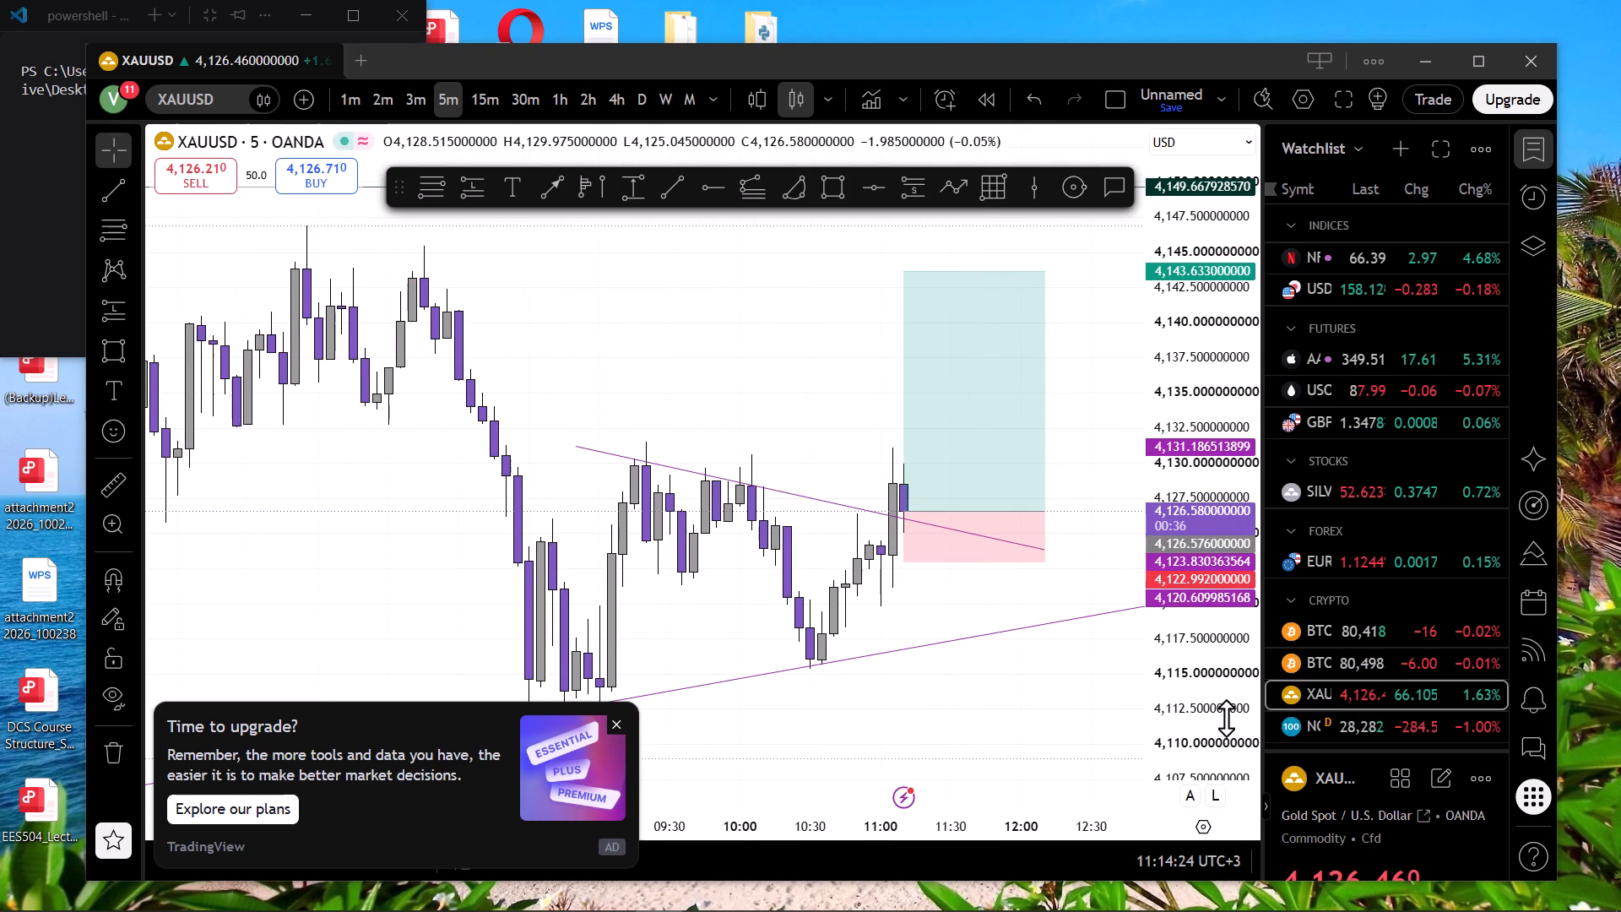
left_click_drag(1224, 724, 1217, 623)
scroll(897, 659, "up", 1)
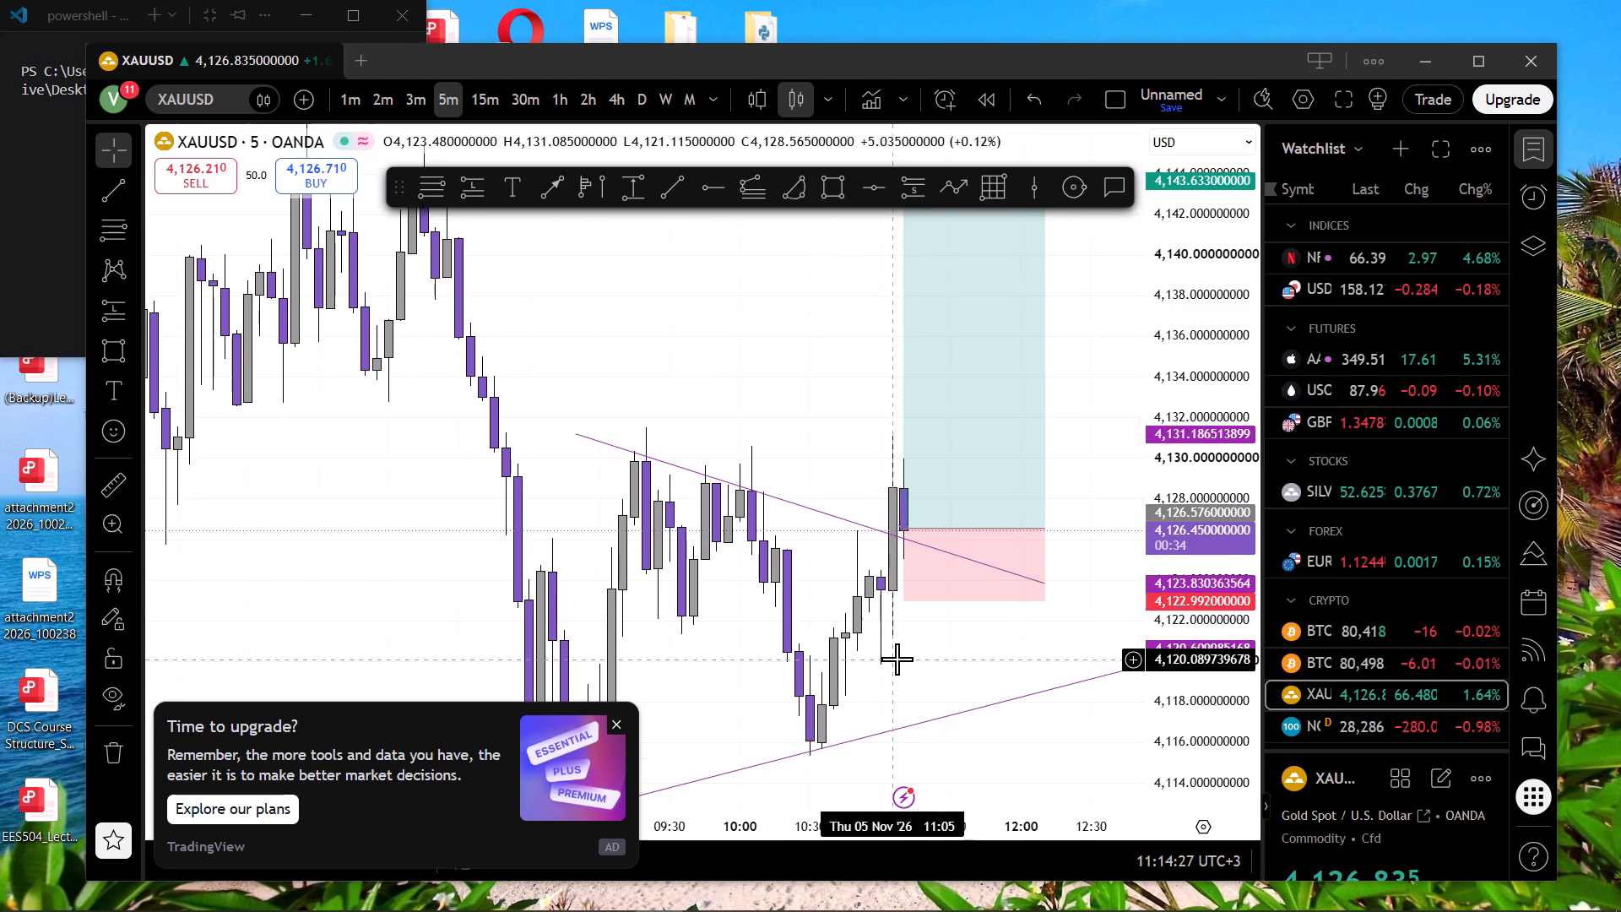
scroll(897, 659, "up", 1)
left_click_drag(1130, 562, 1150, 591)
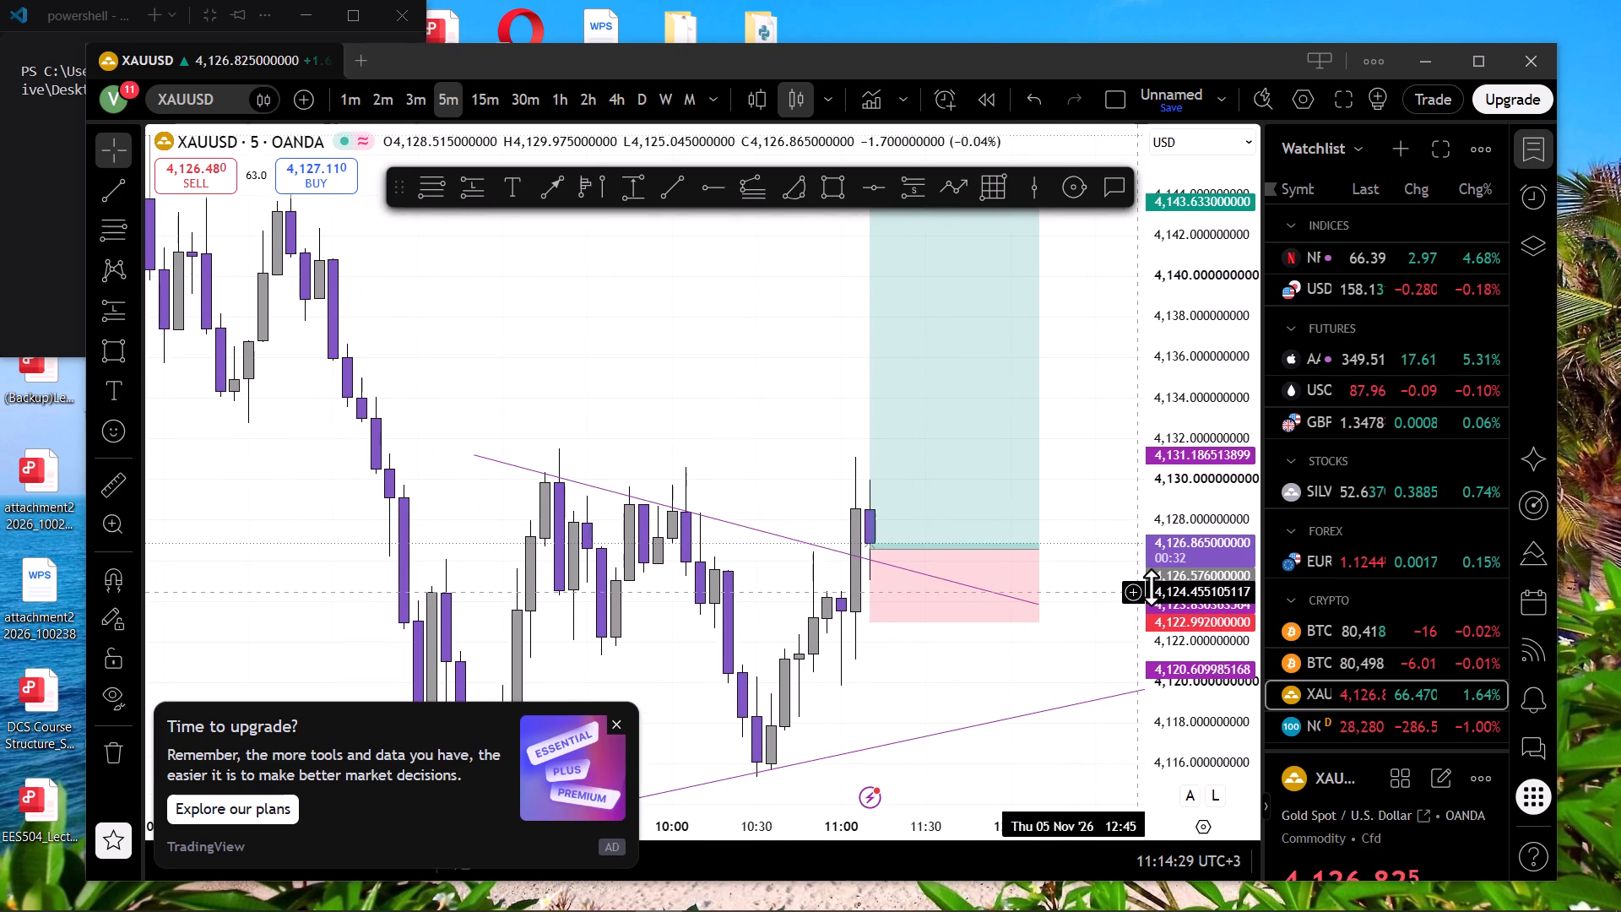
left_click_drag(1188, 518, 1216, 605)
scroll(1033, 627, "up", 1)
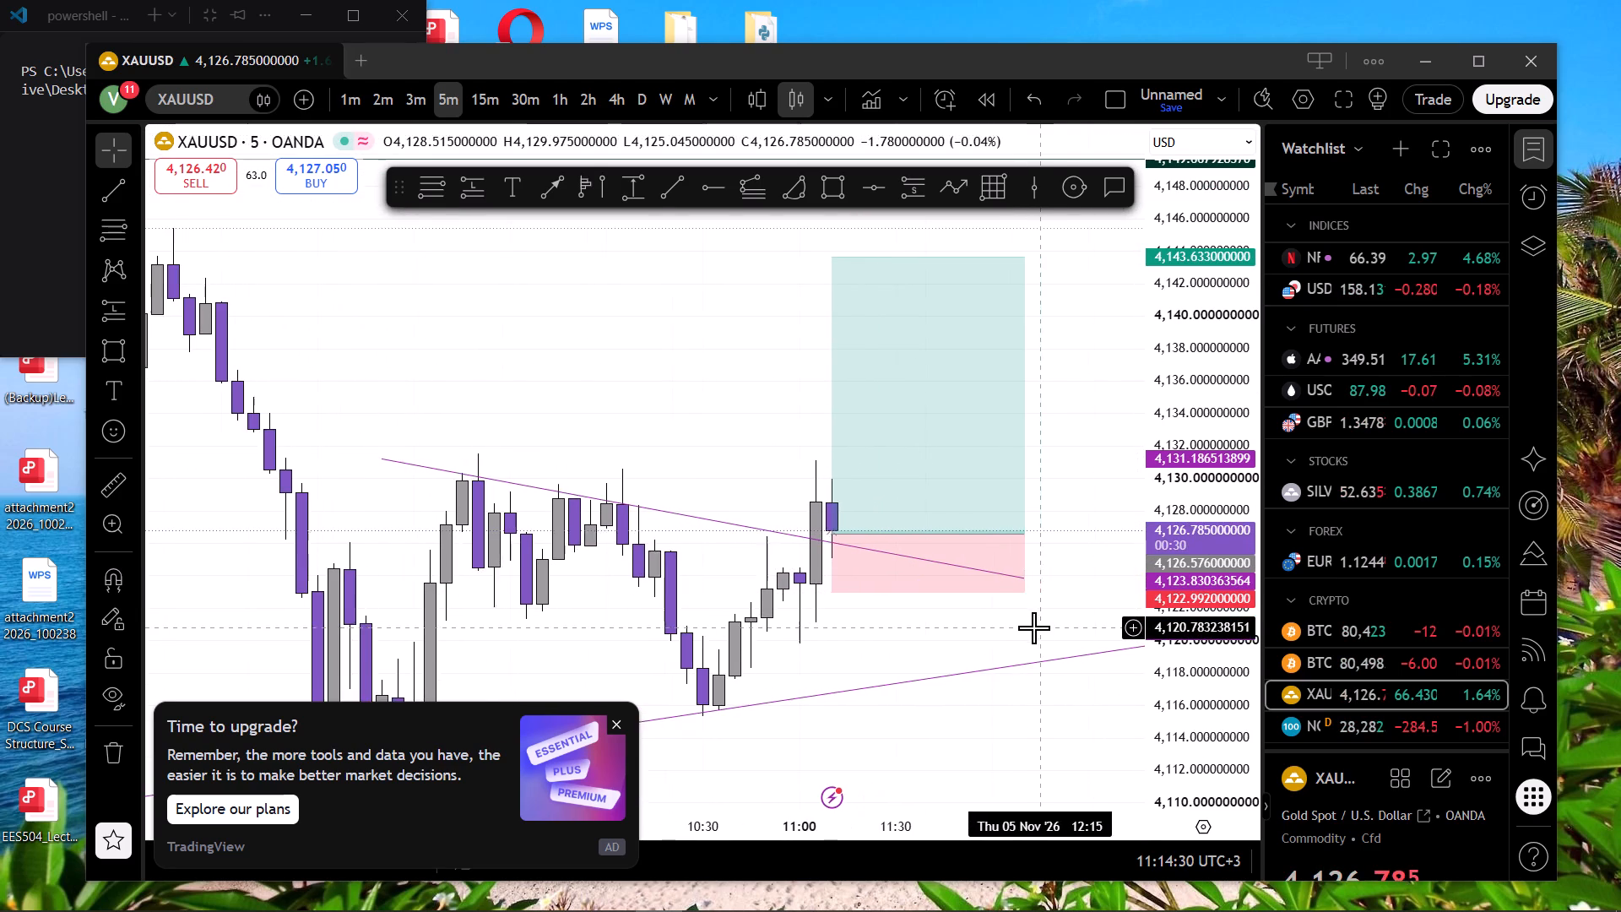
scroll(827, 593, "down", 2)
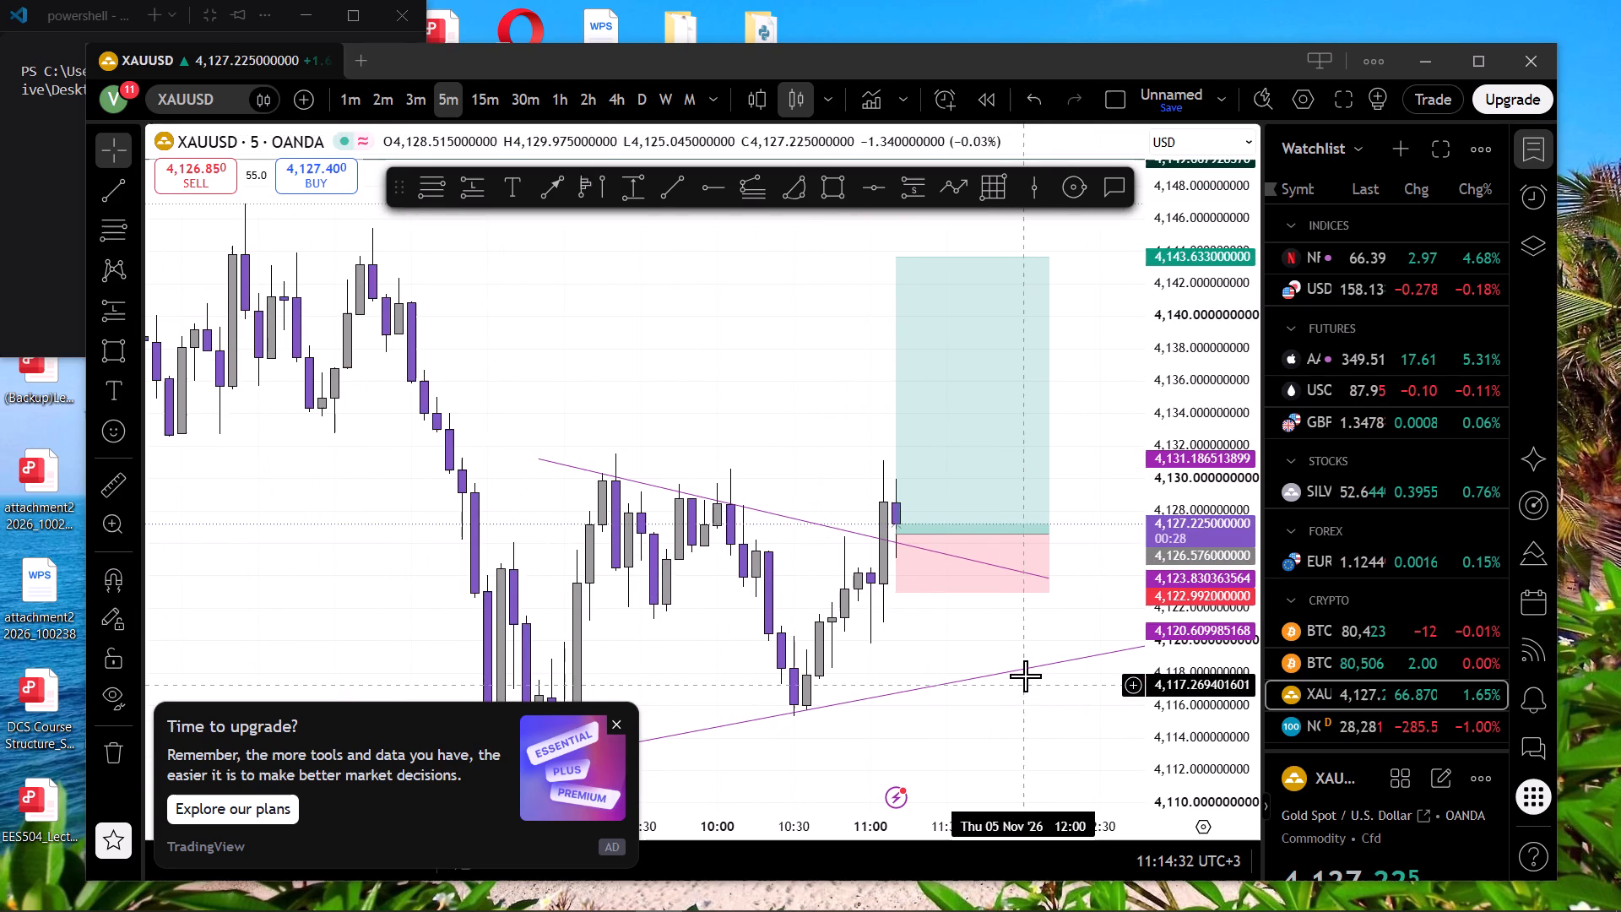
left_click_drag(1096, 703, 1096, 601)
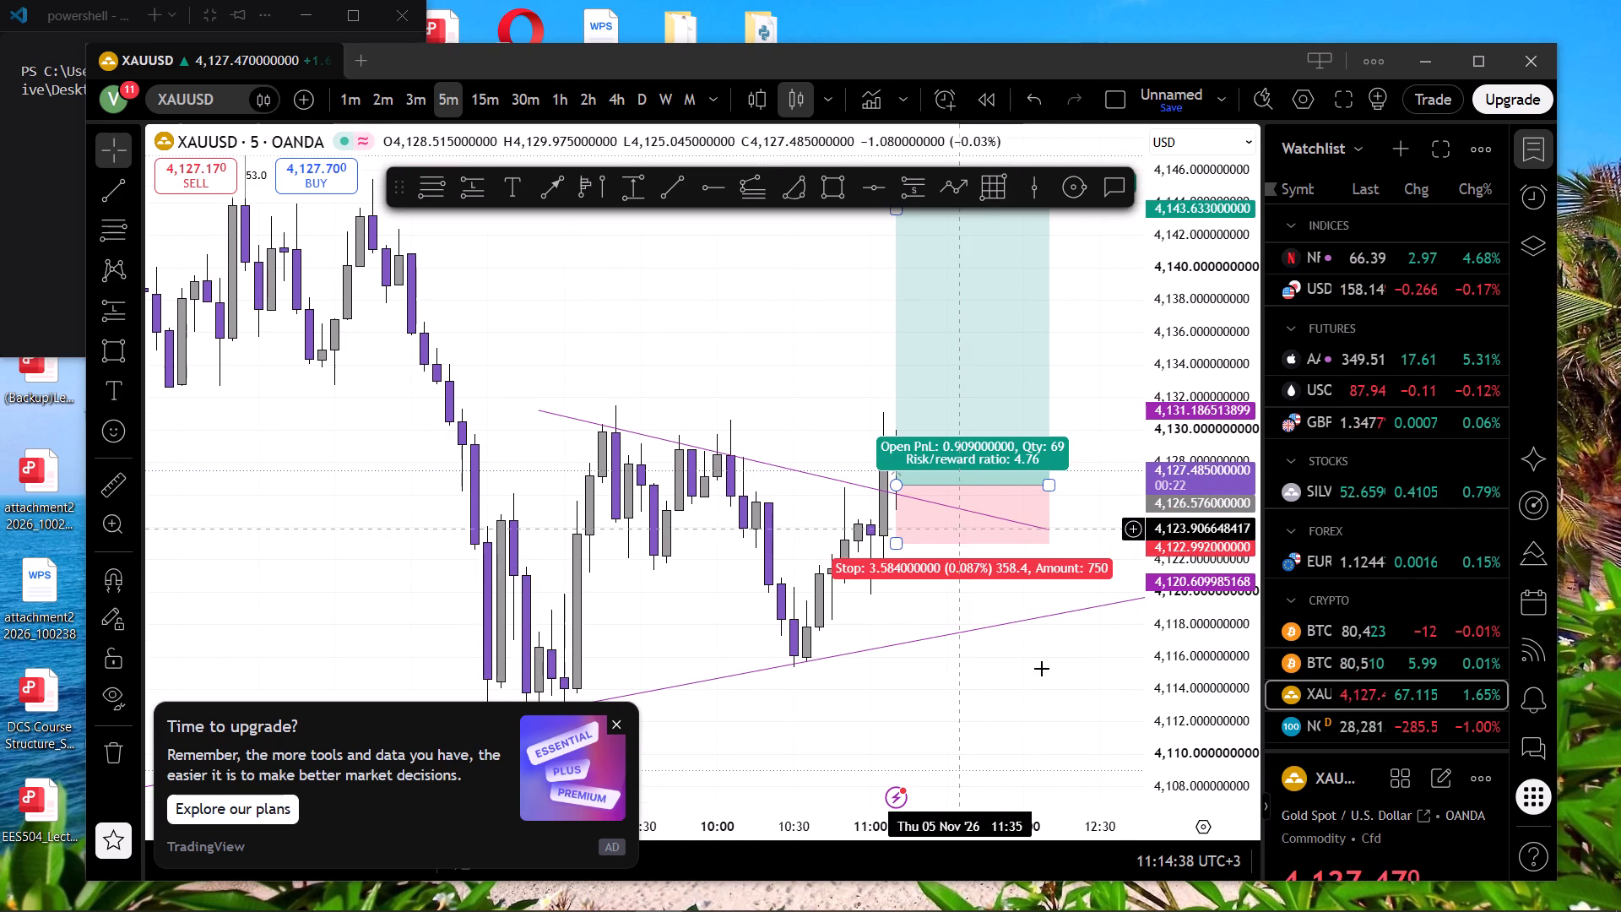
Dismiss the upgrade offer and examine the candles around the long position's entry on the 3-minute interval.
left_click(389, 99)
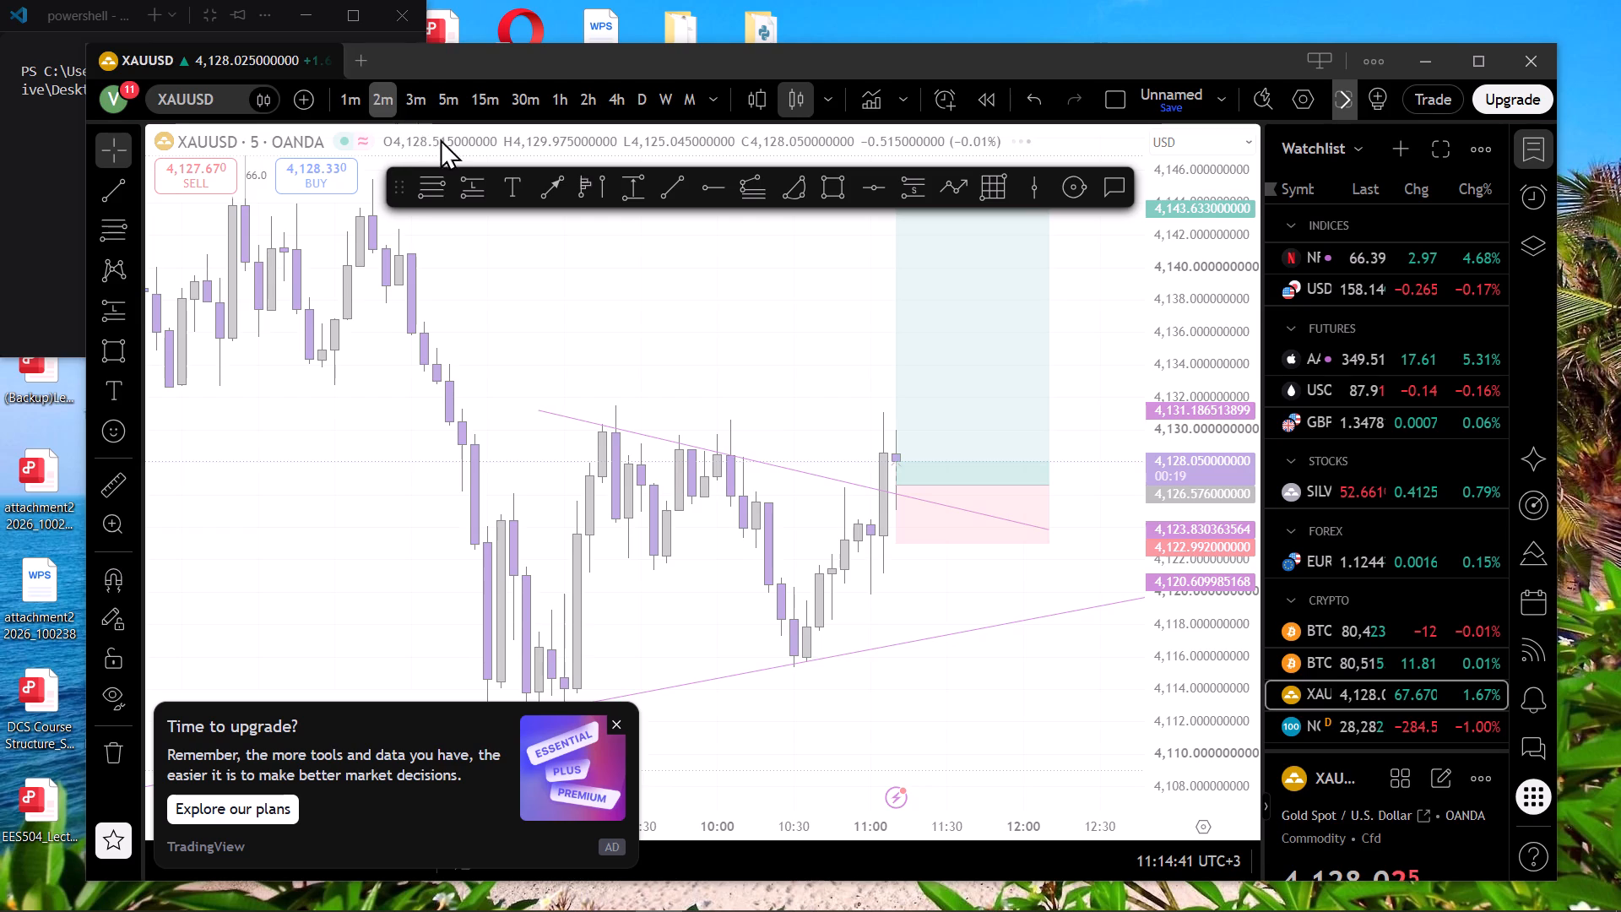
scroll(891, 627, "down", 2)
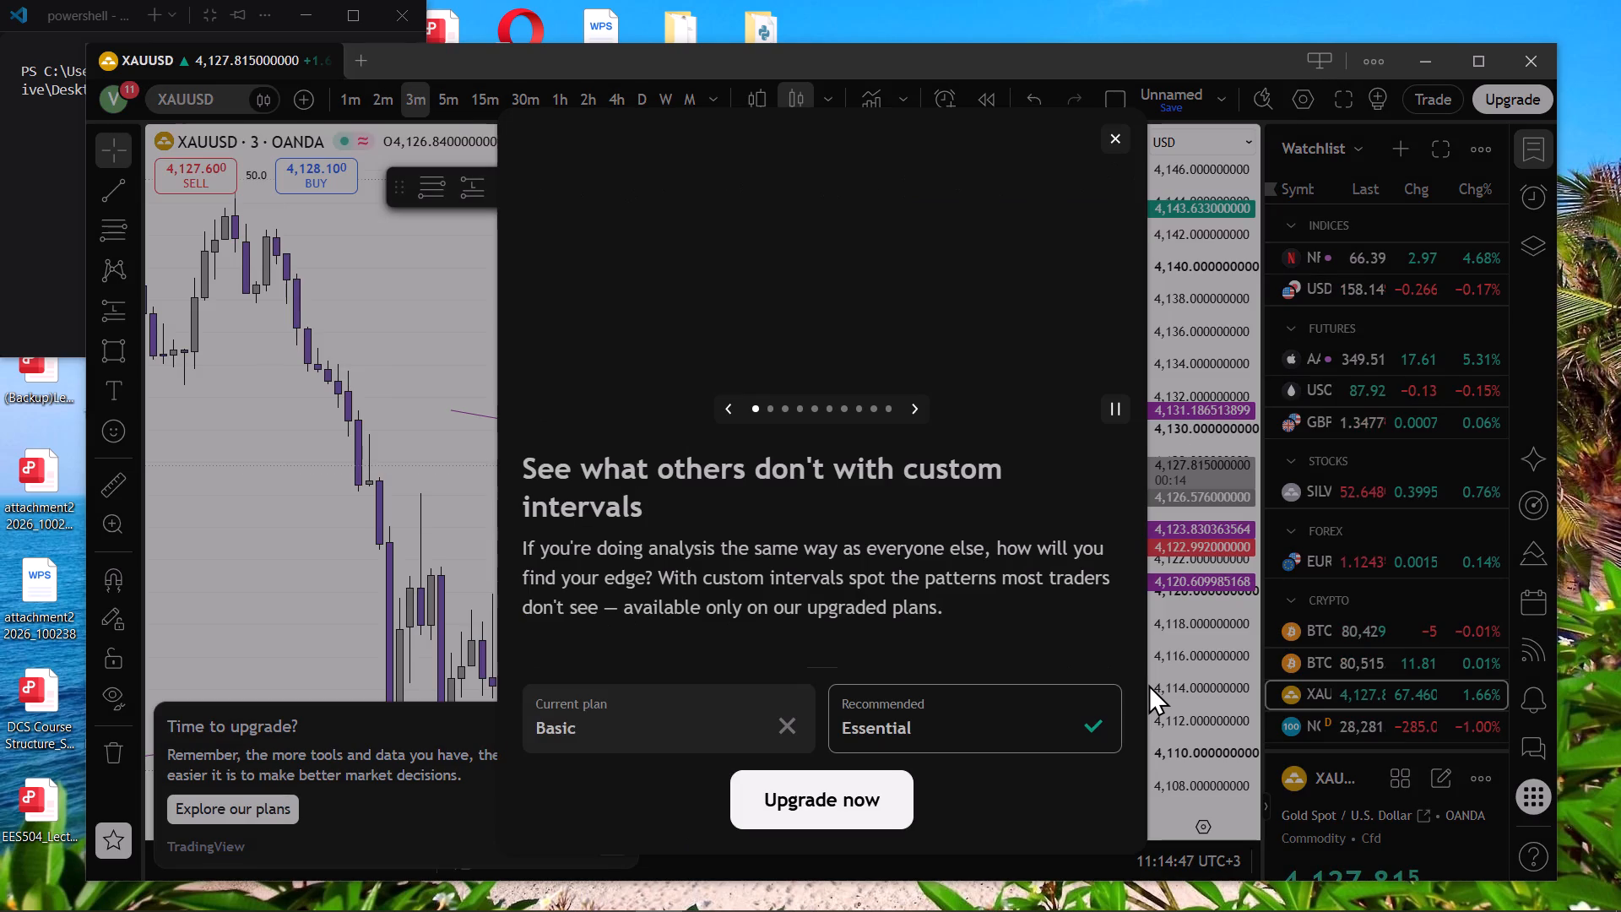
left_click(1106, 148)
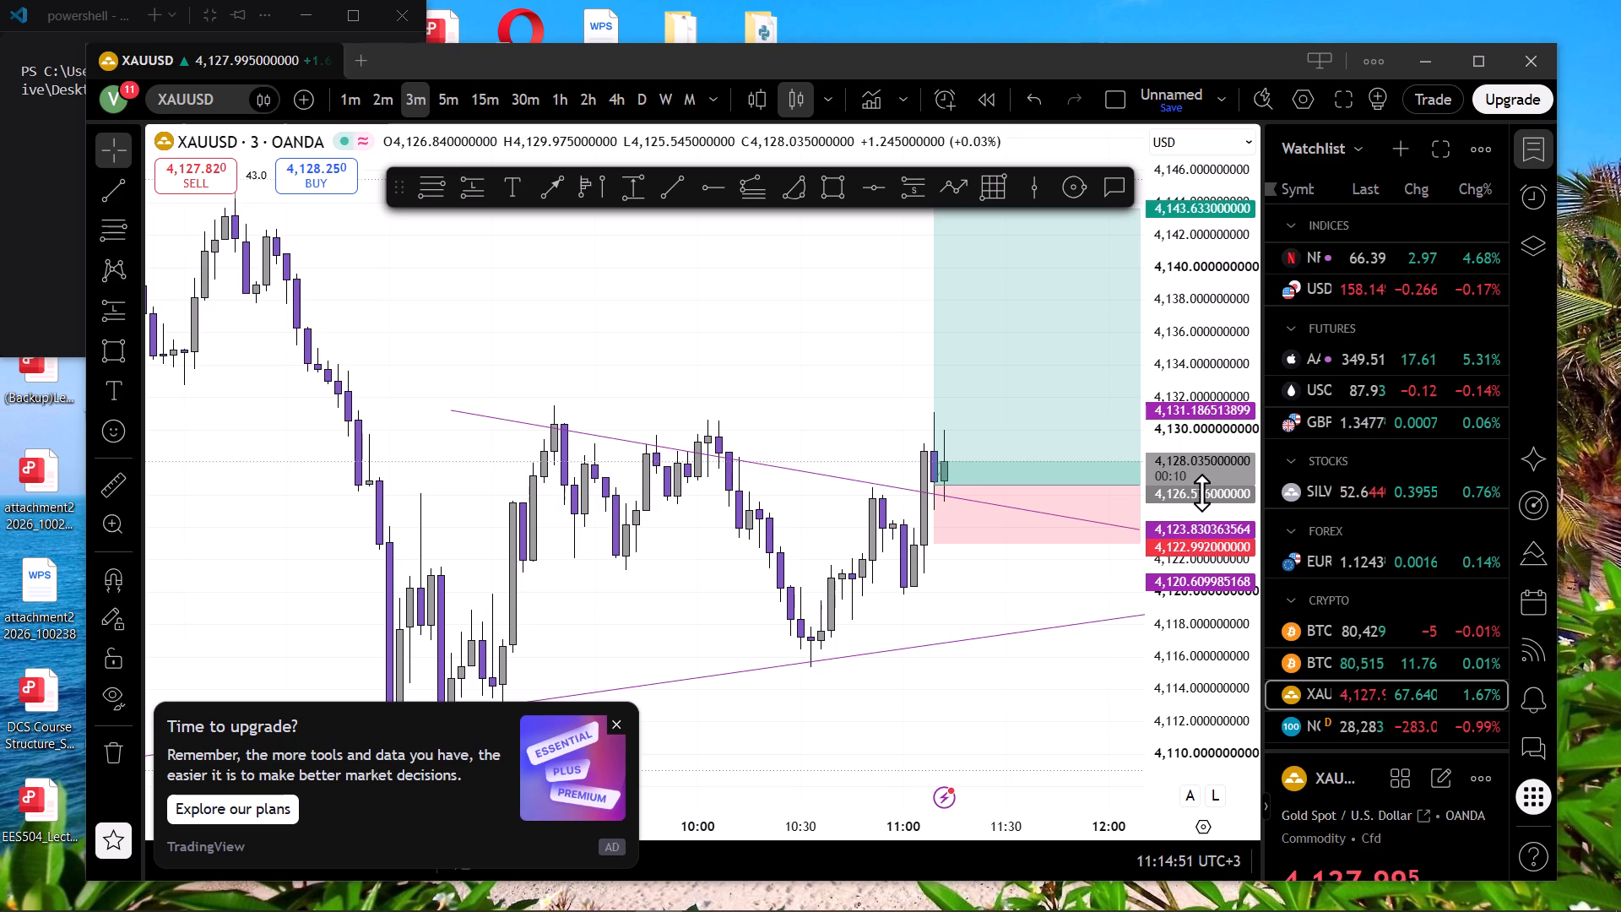
left_click_drag(1201, 492, 1237, 646)
left_click_drag(1164, 637, 1162, 447)
scroll(985, 435, "up", 2)
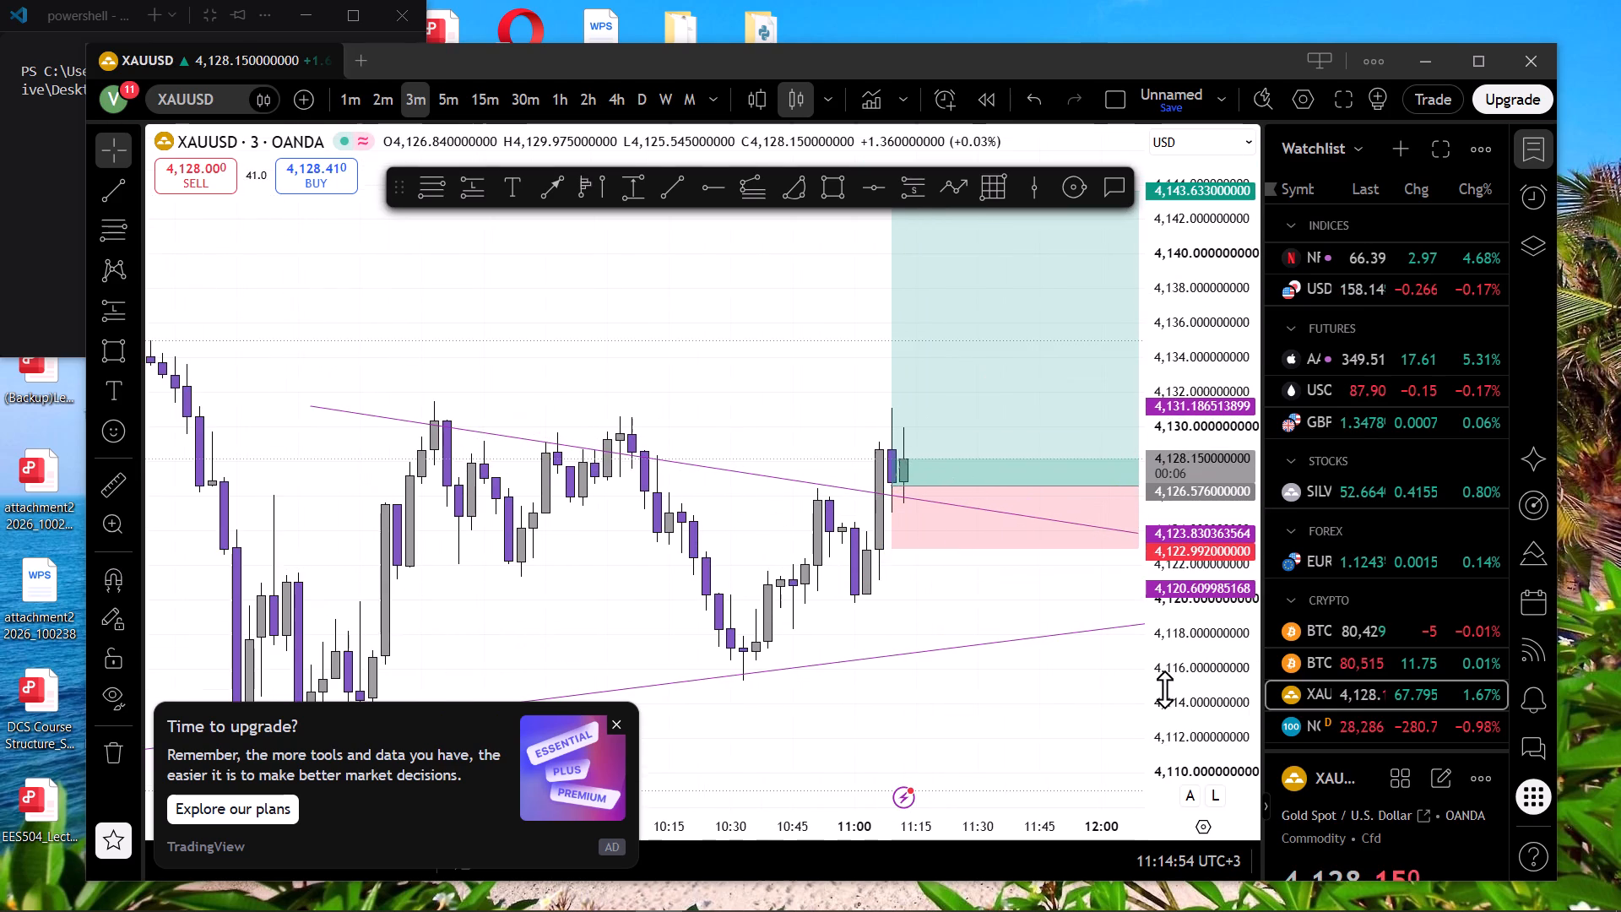
left_click_drag(1247, 656, 1243, 515)
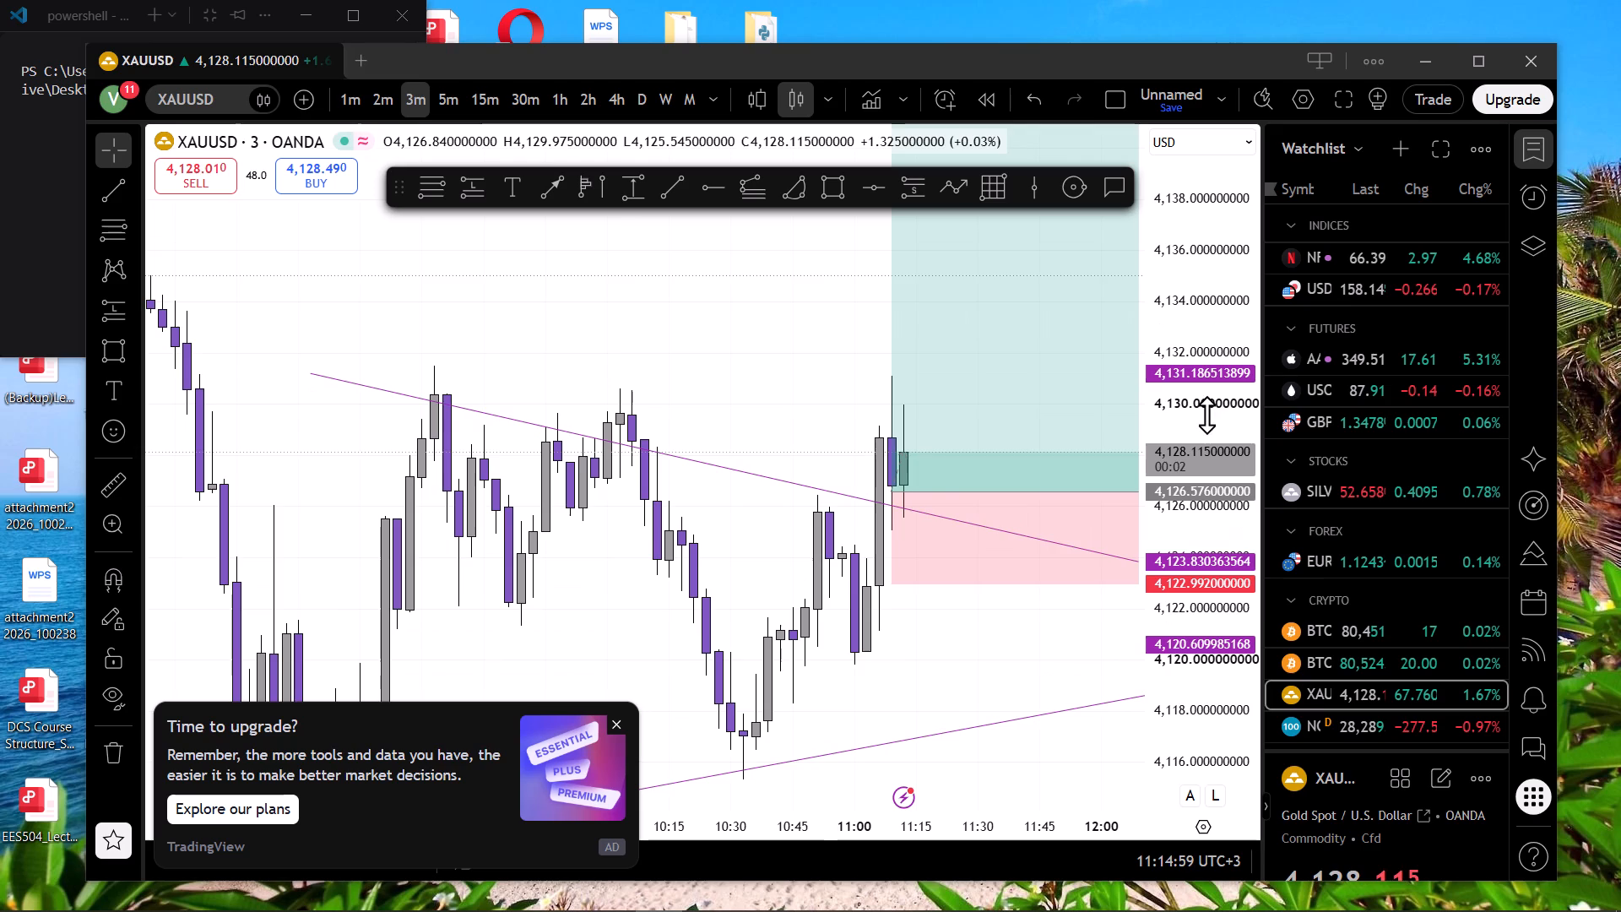
left_click_drag(1206, 415, 1219, 549)
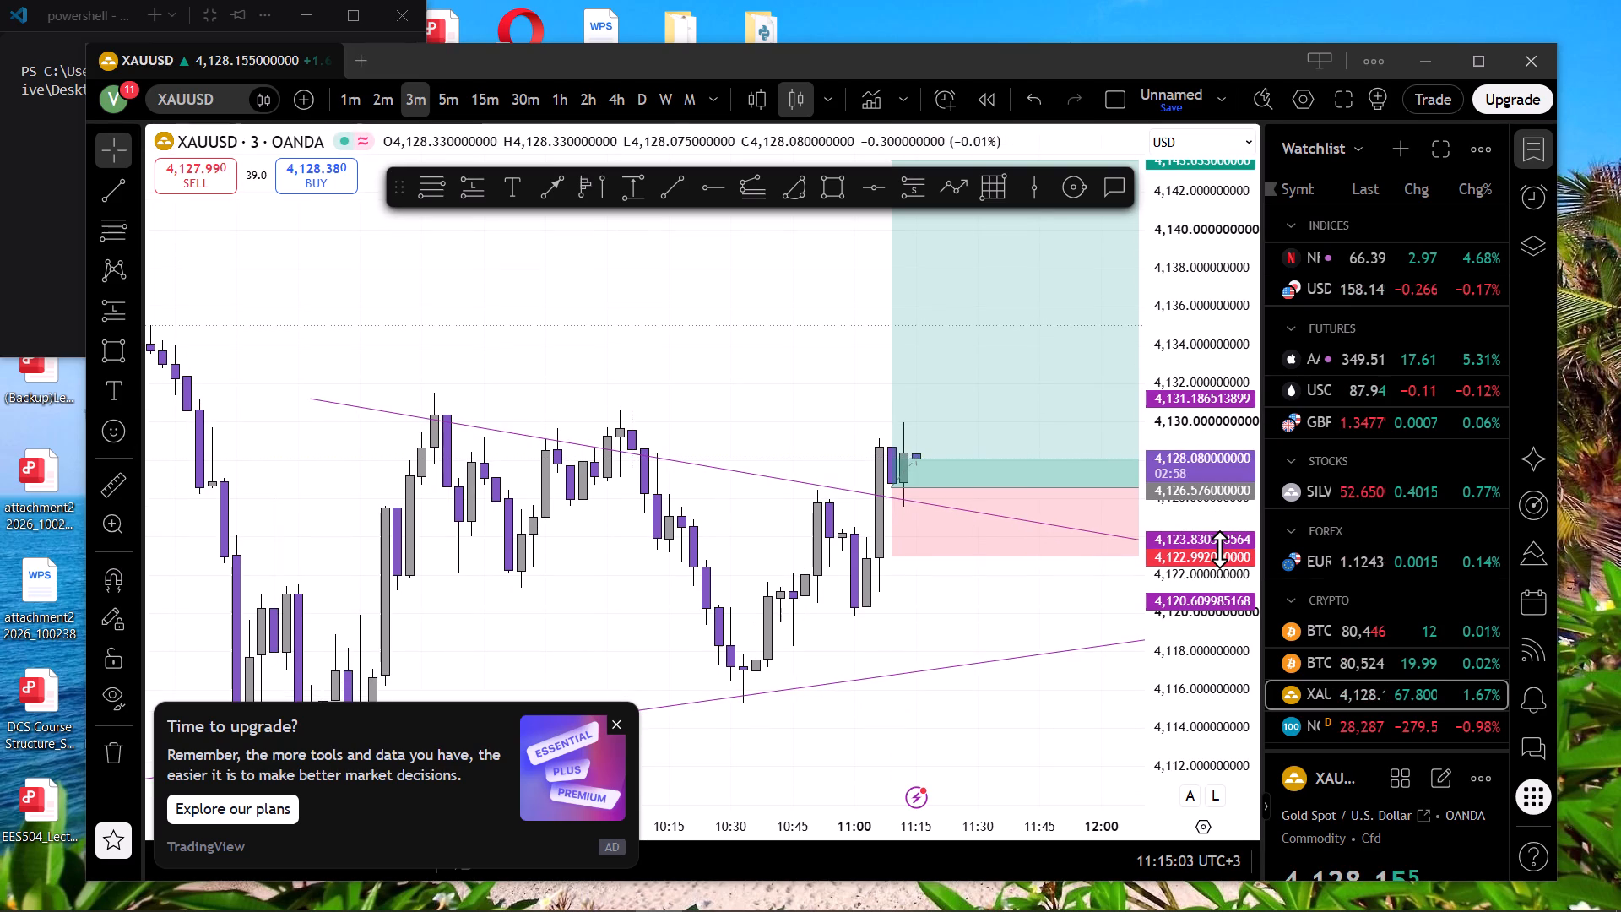
left_click_drag(1187, 560, 1194, 521)
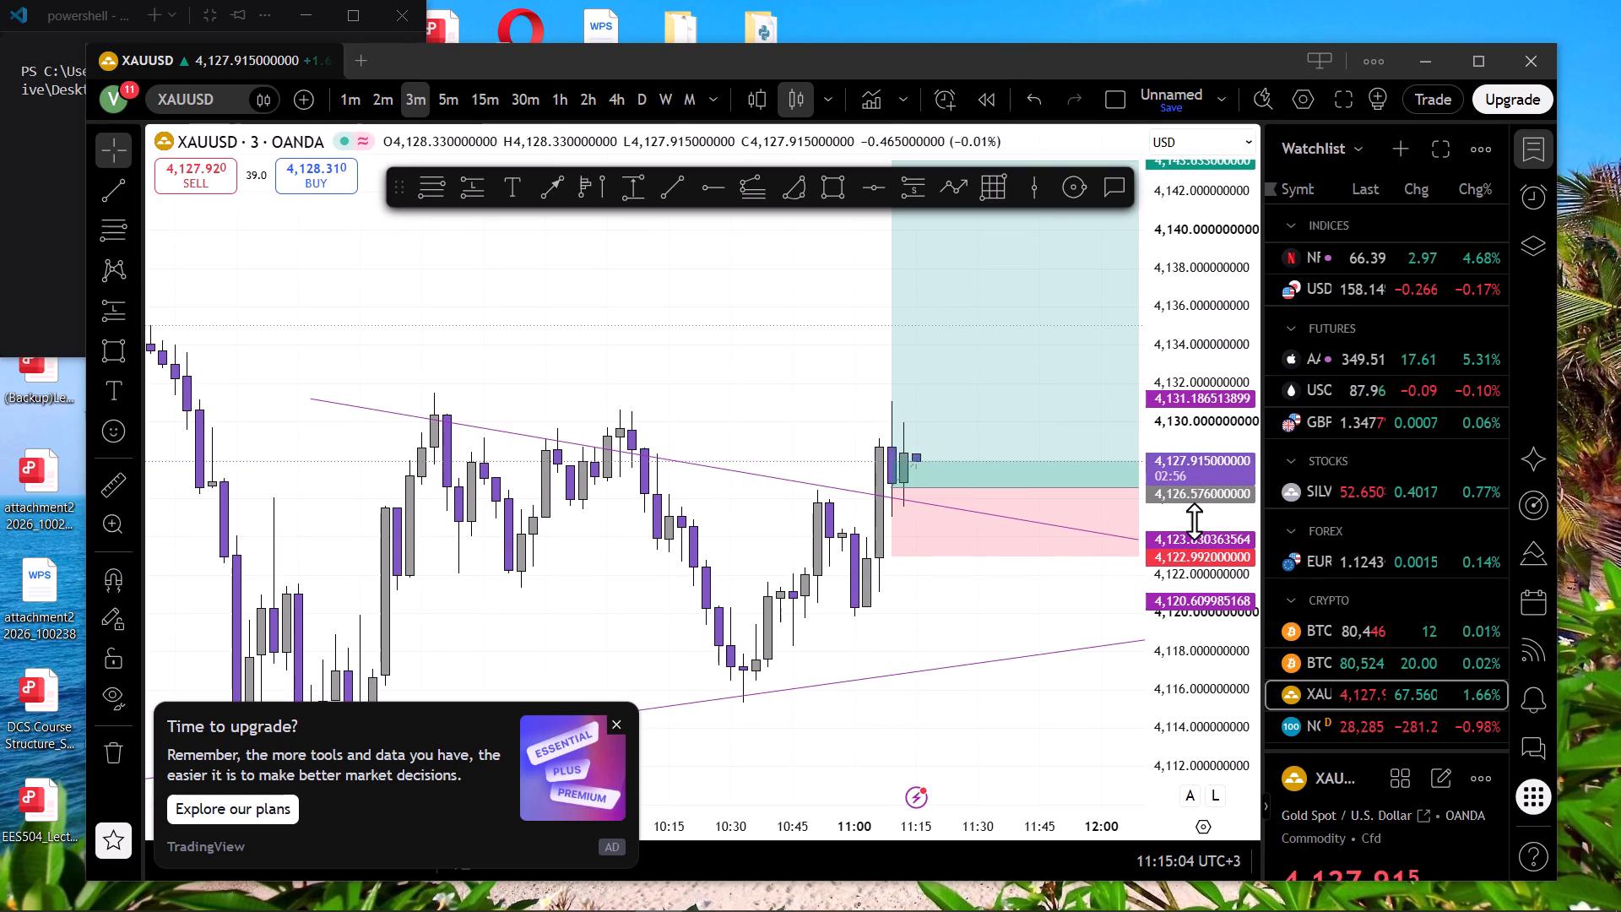
left_click_drag(1194, 521, 1198, 449)
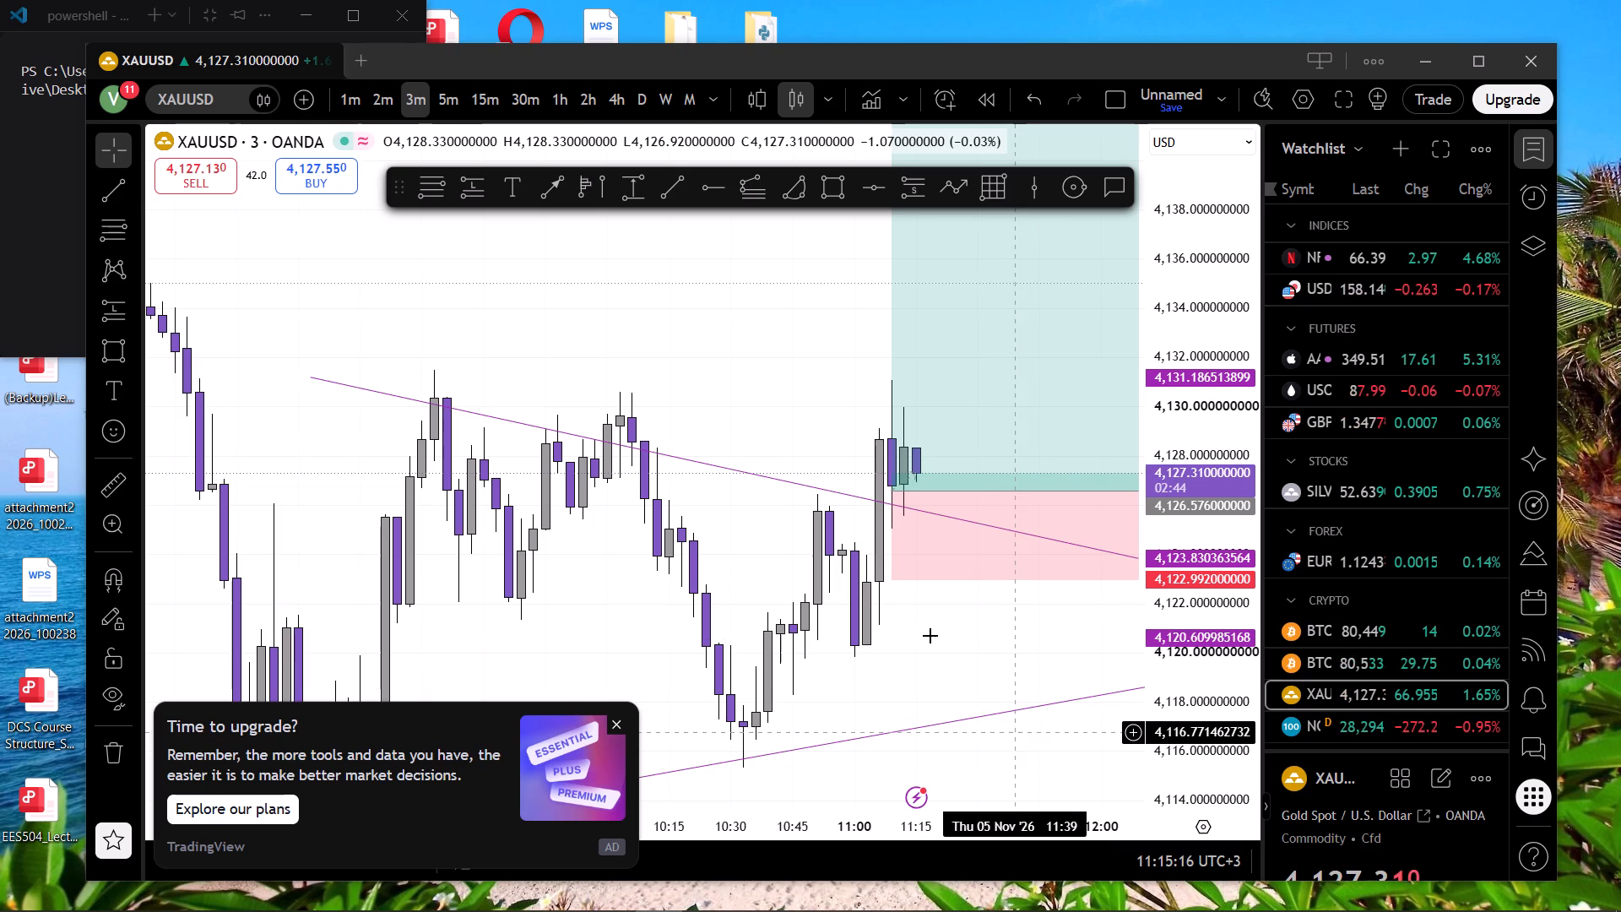
scroll(778, 531, "down", 3)
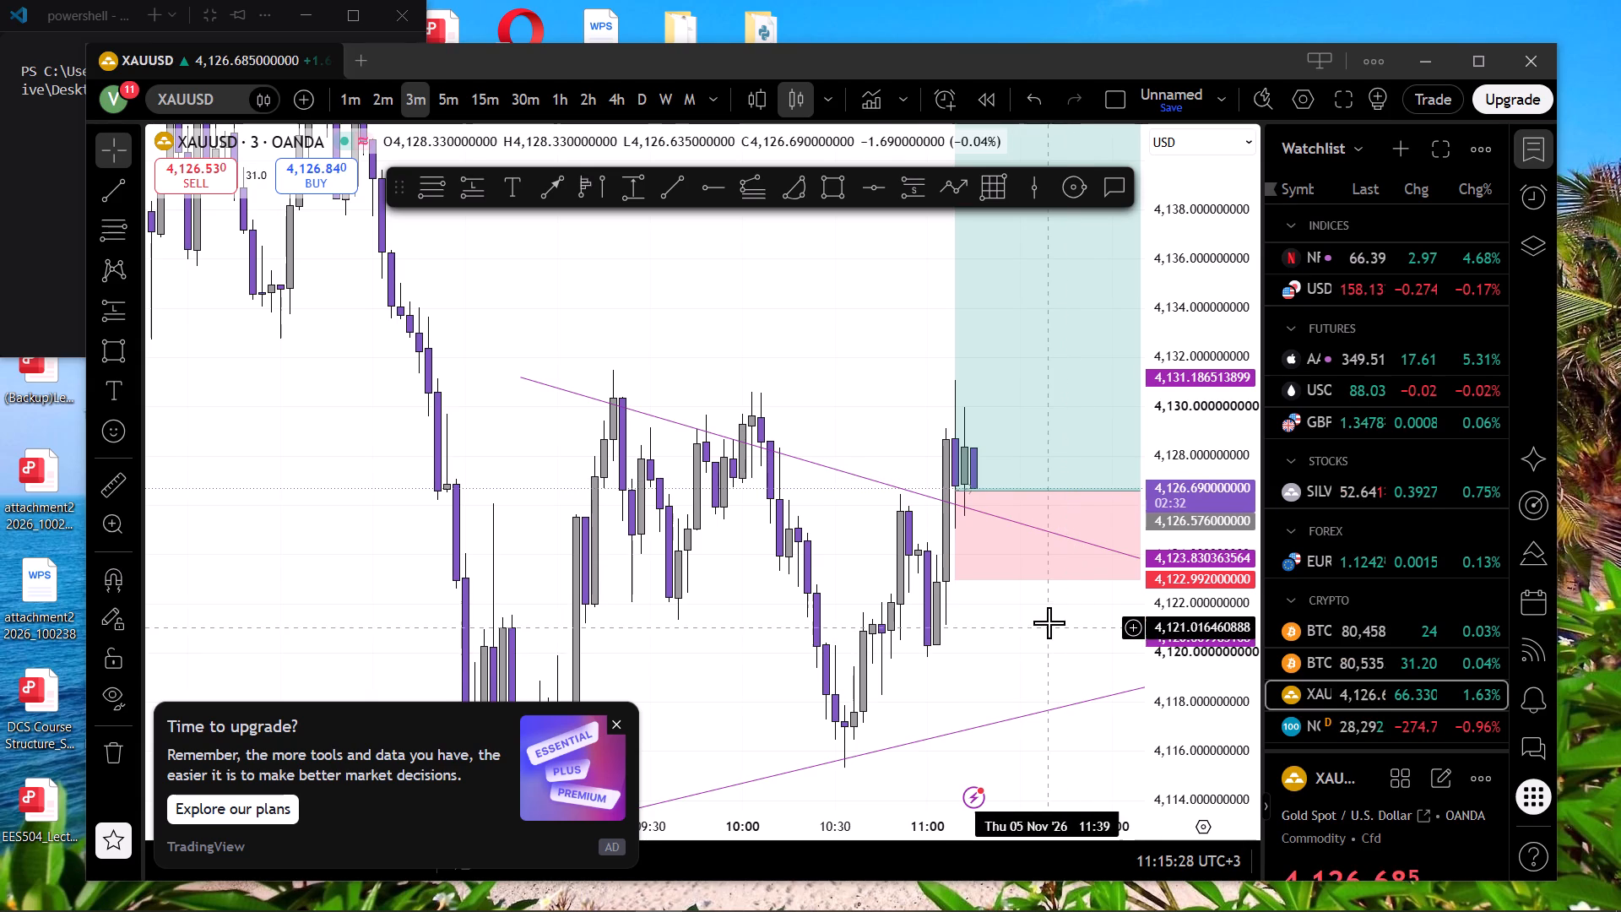
Switch the chart back to the 5-minute interval and examine the latest candles against the long position's entry and stop levels and the trend lines.
scroll(1018, 651, "up", 2)
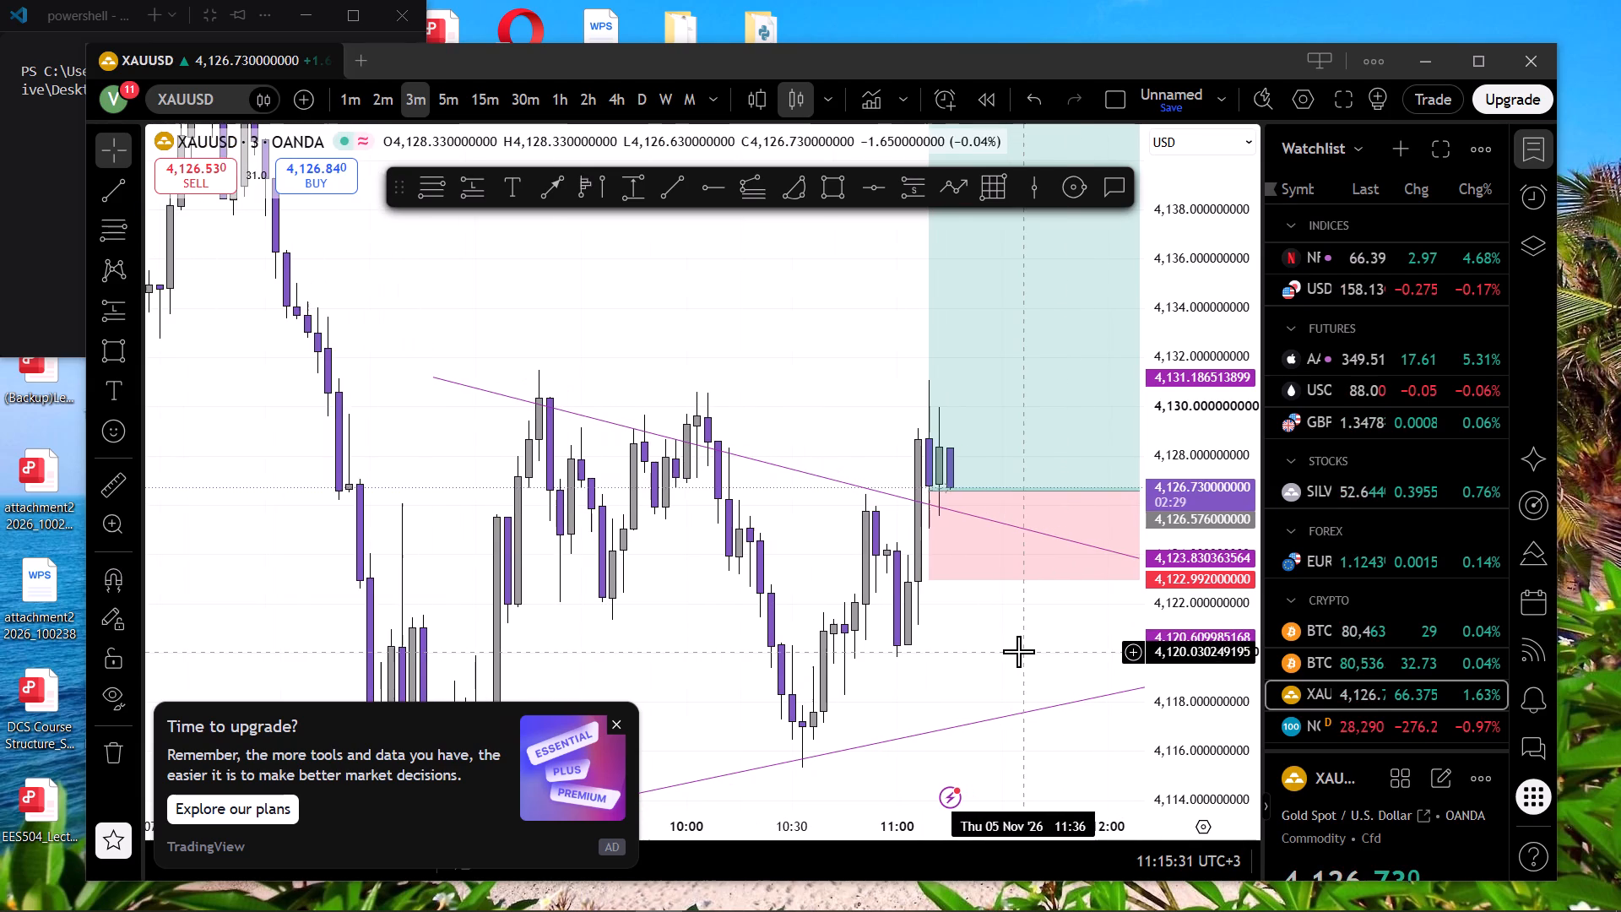
scroll(1018, 651, "up", 1)
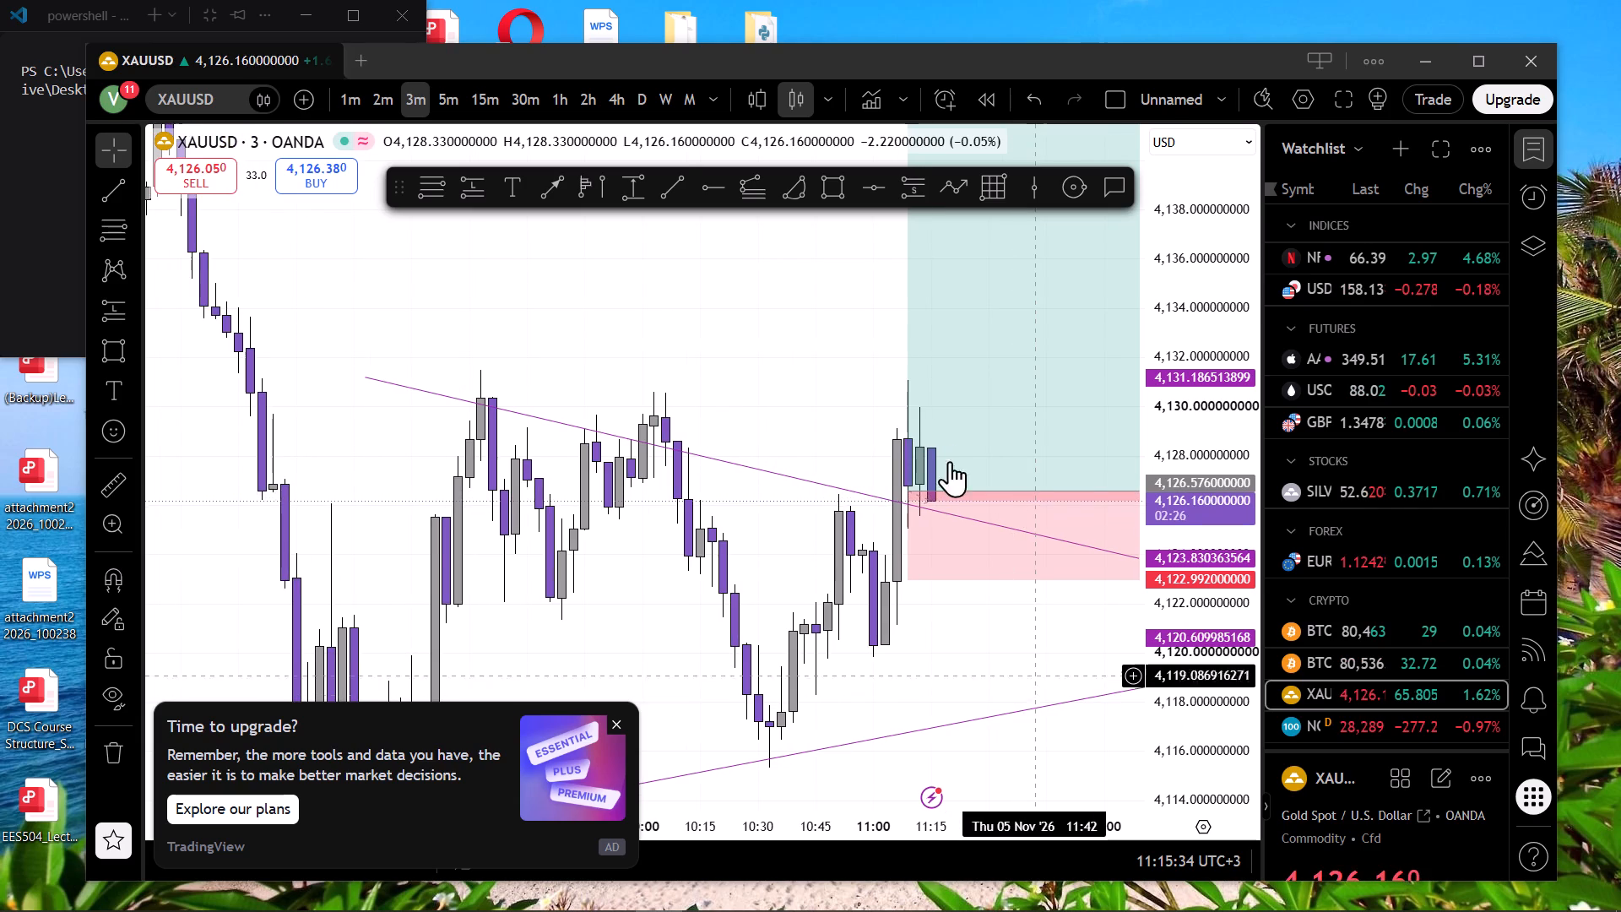
left_click(458, 105)
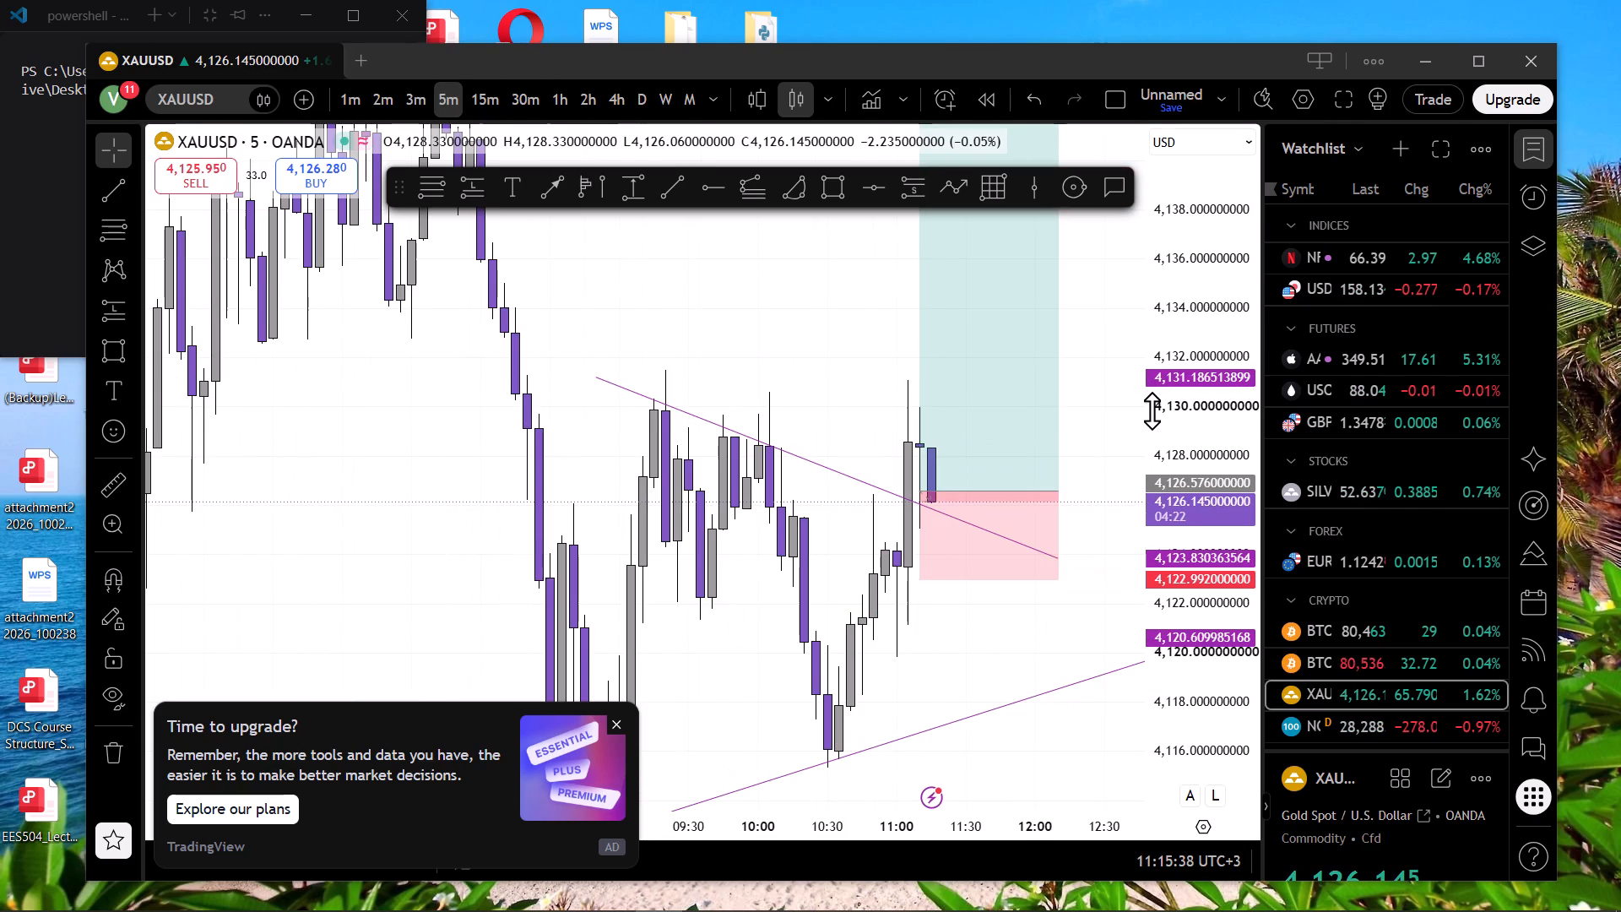
left_click_drag(1152, 410, 1165, 491)
scroll(932, 567, "up", 2)
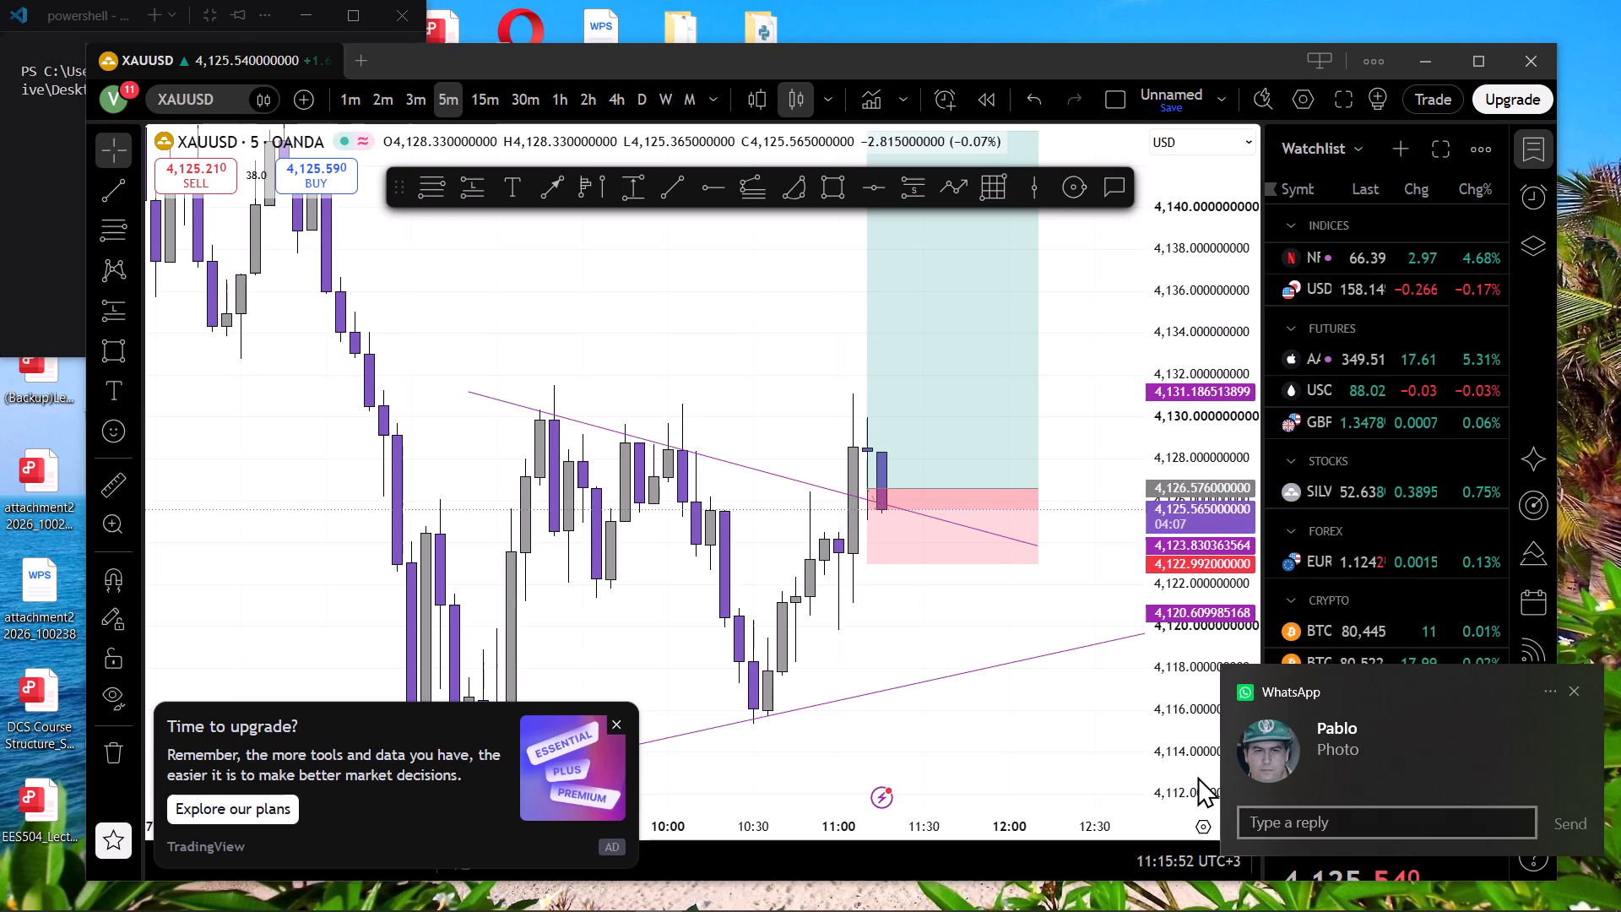
scroll(934, 677, "up", 2)
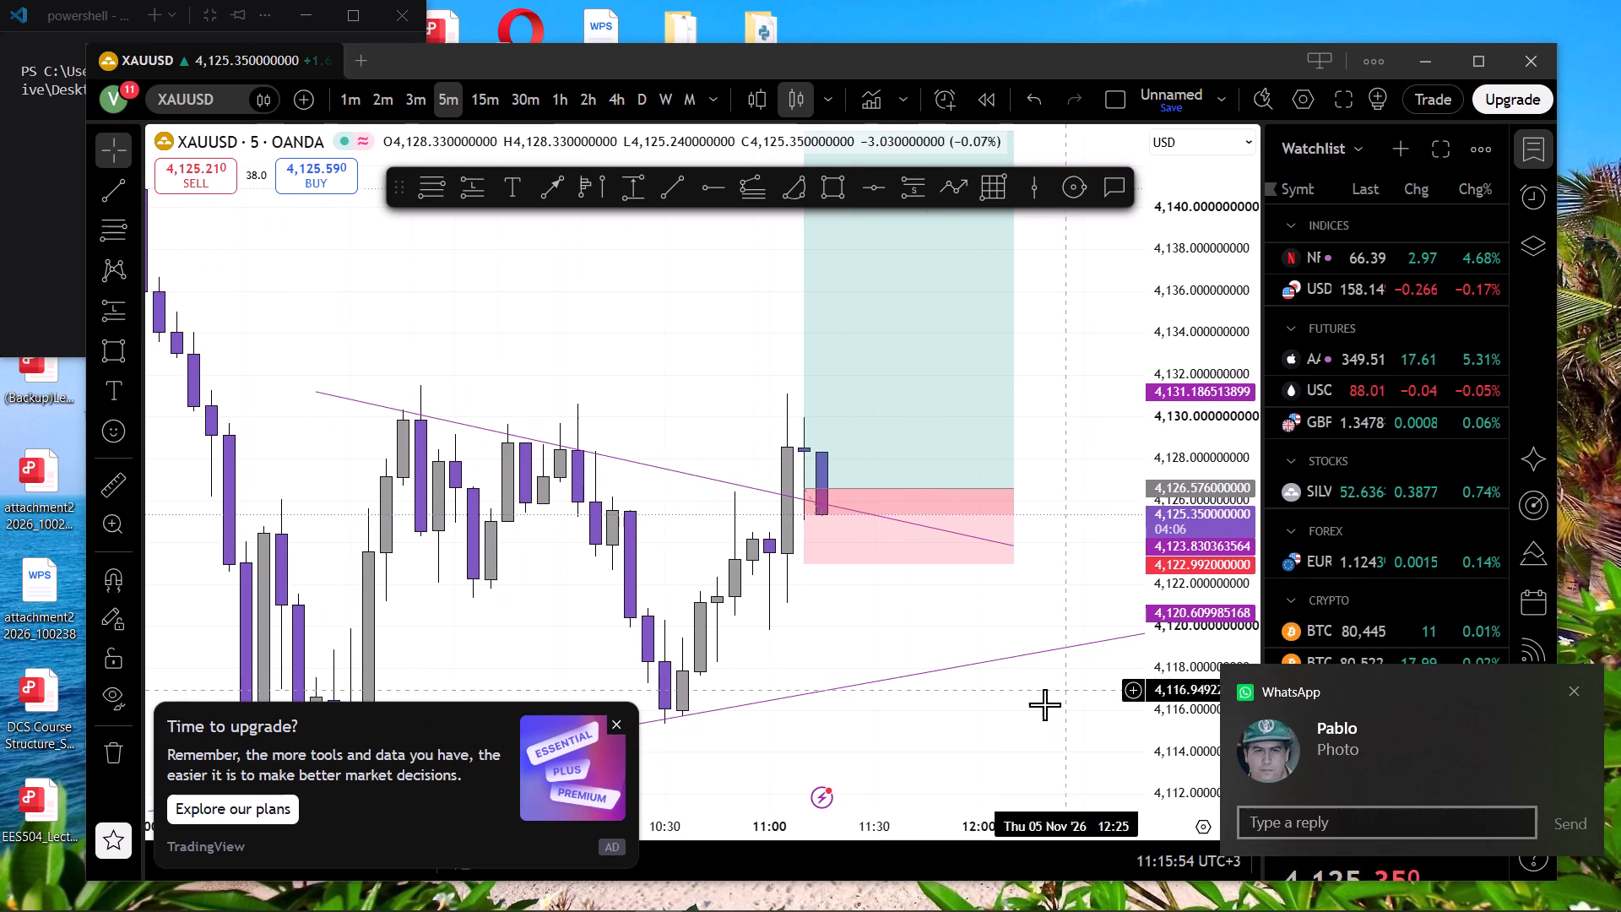
left_click_drag(1044, 704, 1087, 702)
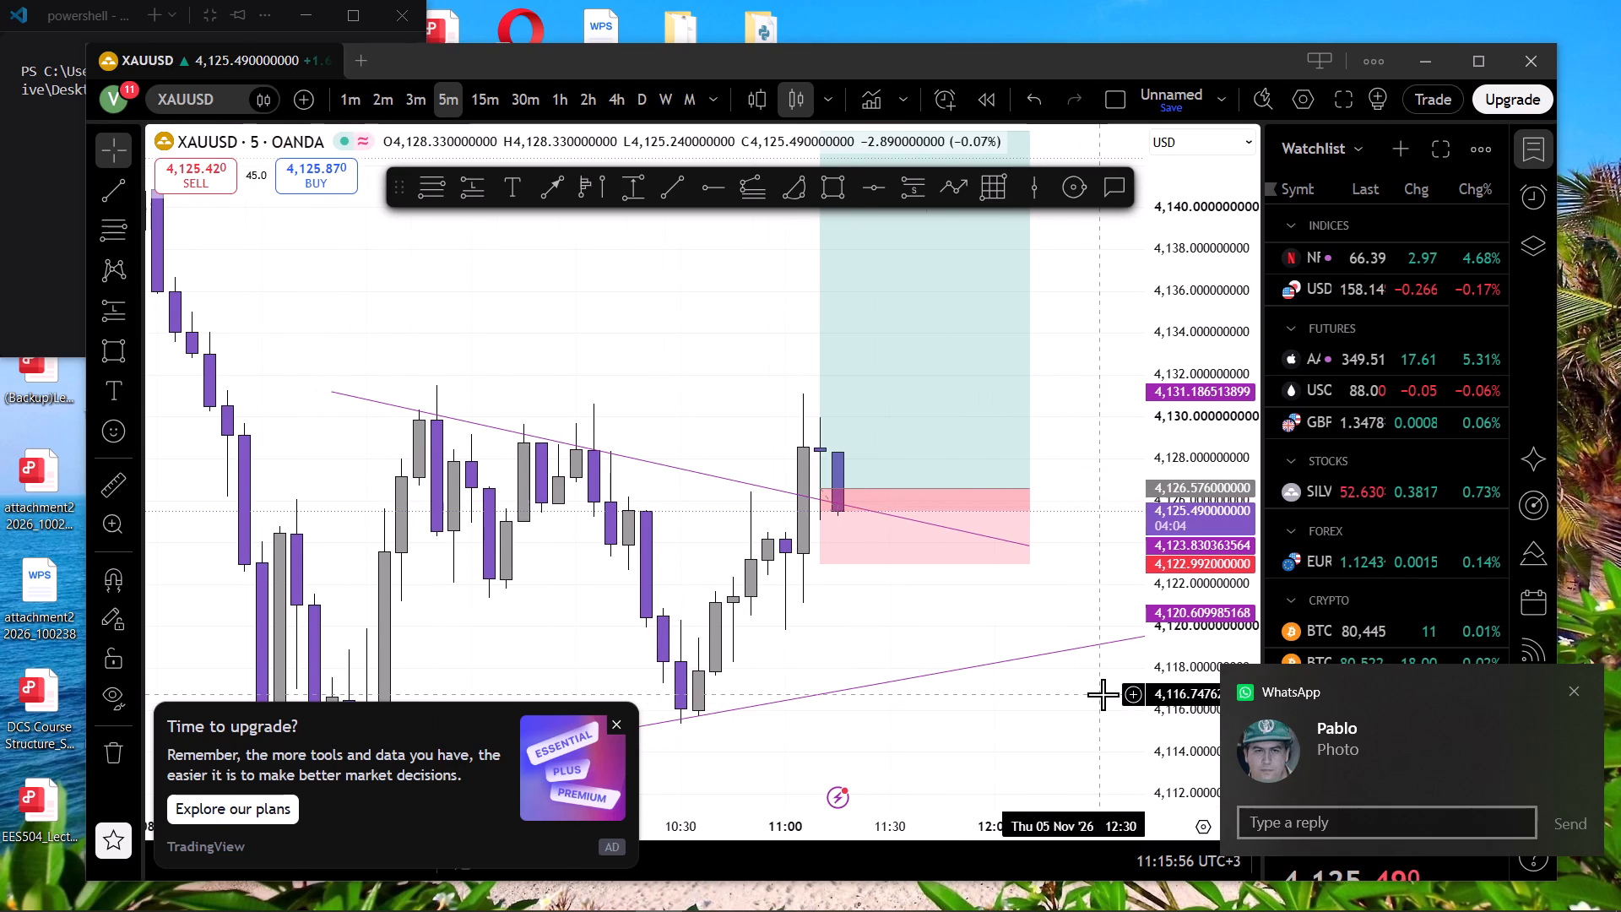
scroll(962, 622, "up", 2)
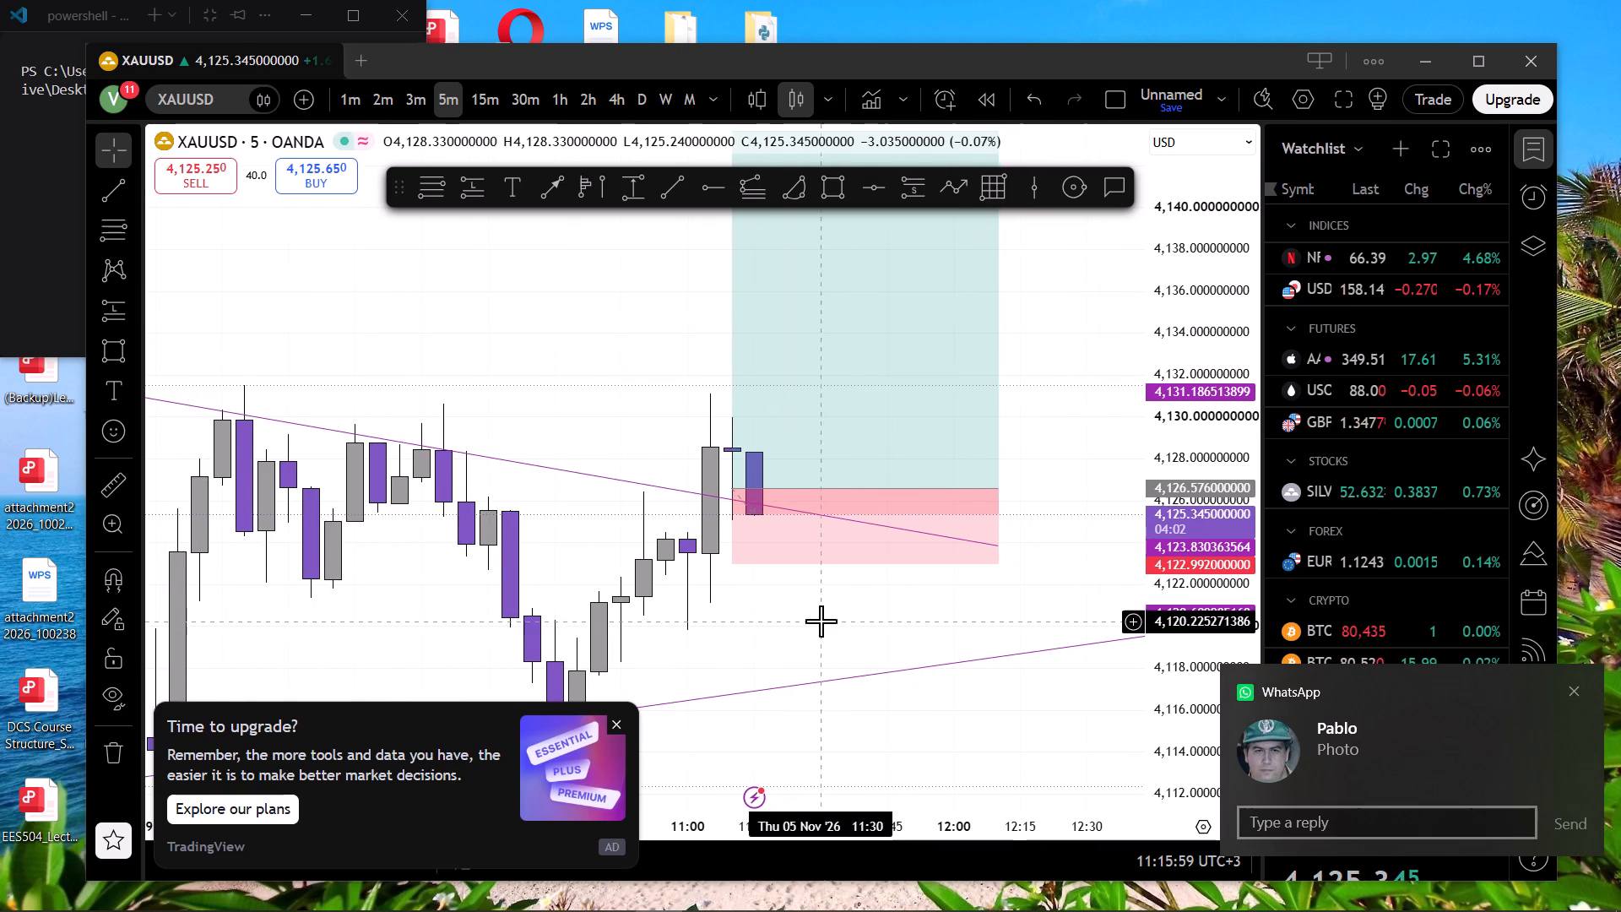
left_click_drag(821, 621, 907, 594)
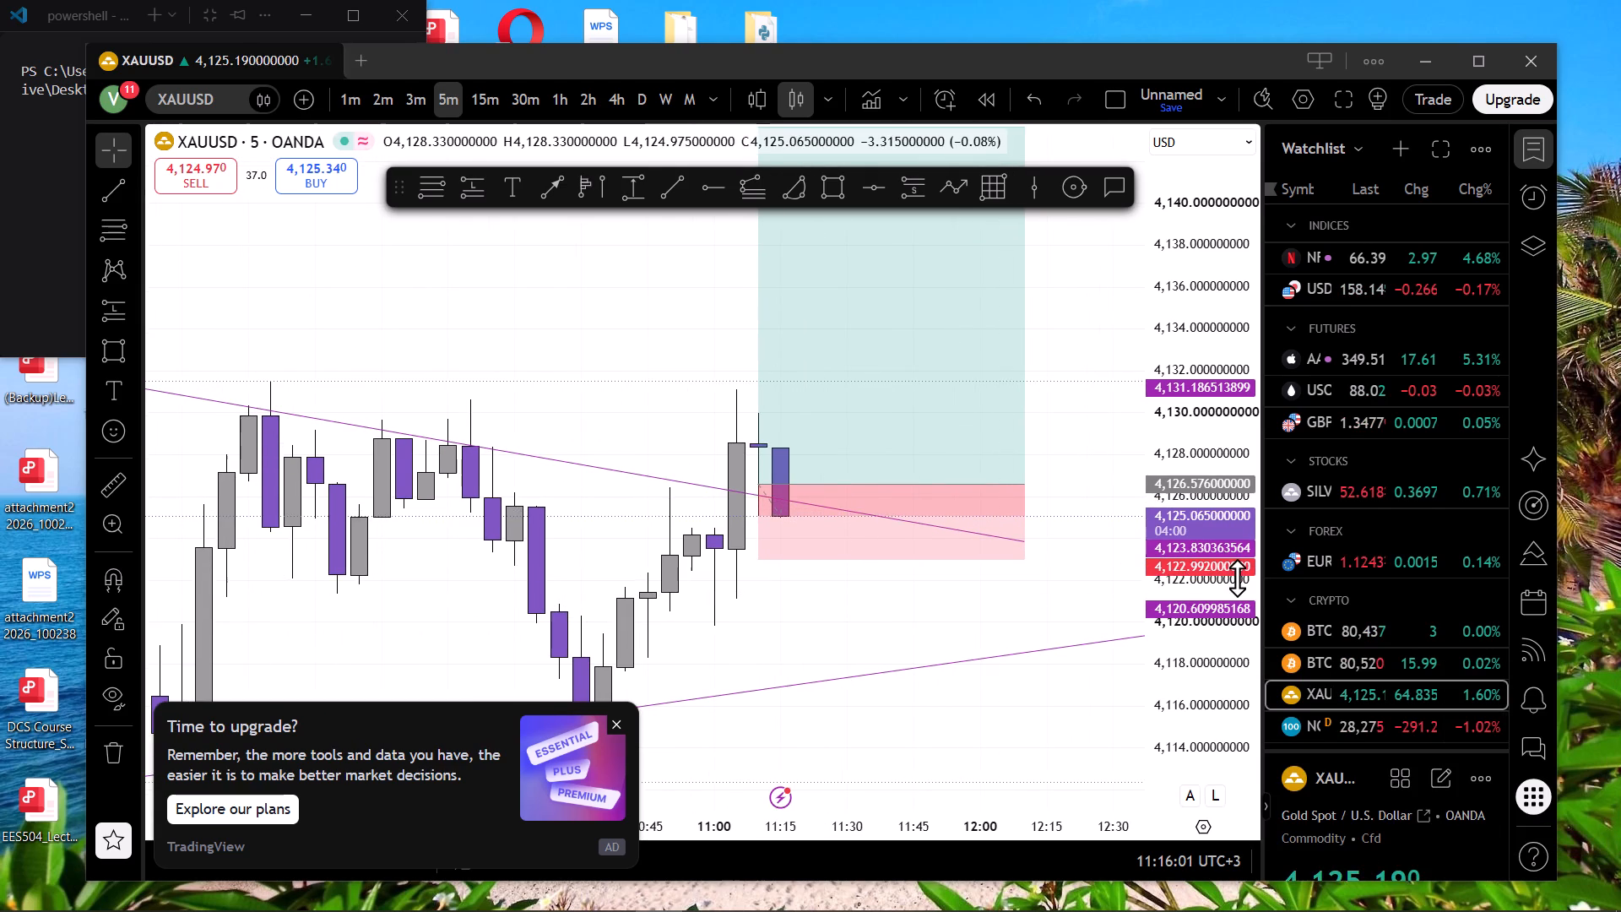
left_click_drag(1237, 578, 1240, 383)
left_click_drag(1226, 419, 1244, 619)
scroll(1050, 576, "down", 2)
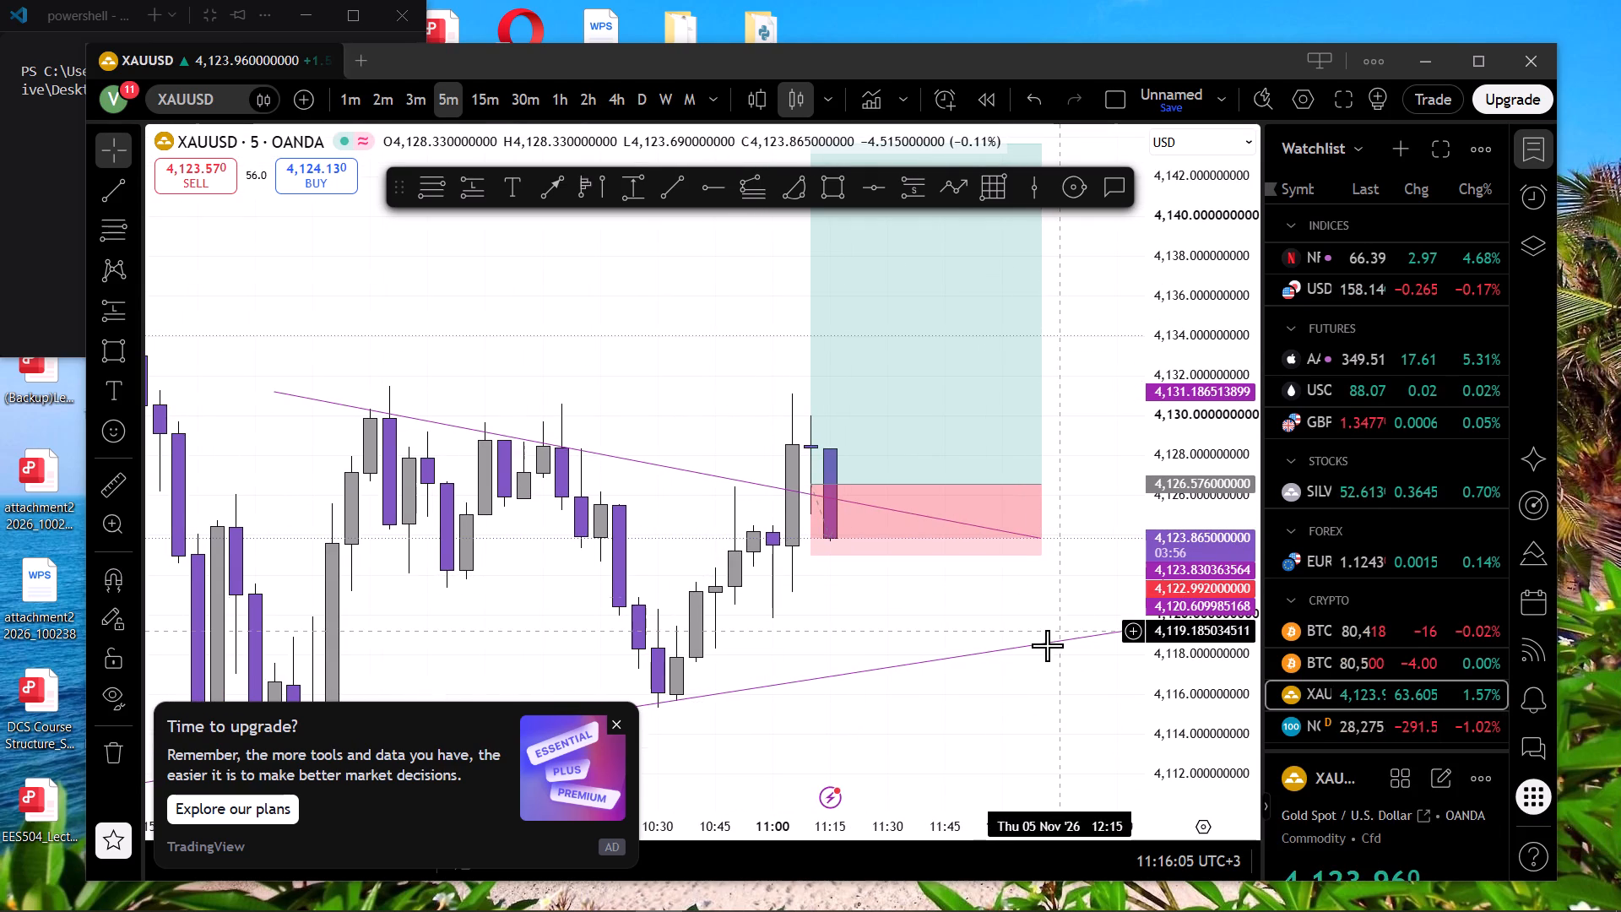
Examine how the latest 5-minute candle develops between the long position's entry and stop levels near the falling trend line.
scroll(963, 676, "down", 4)
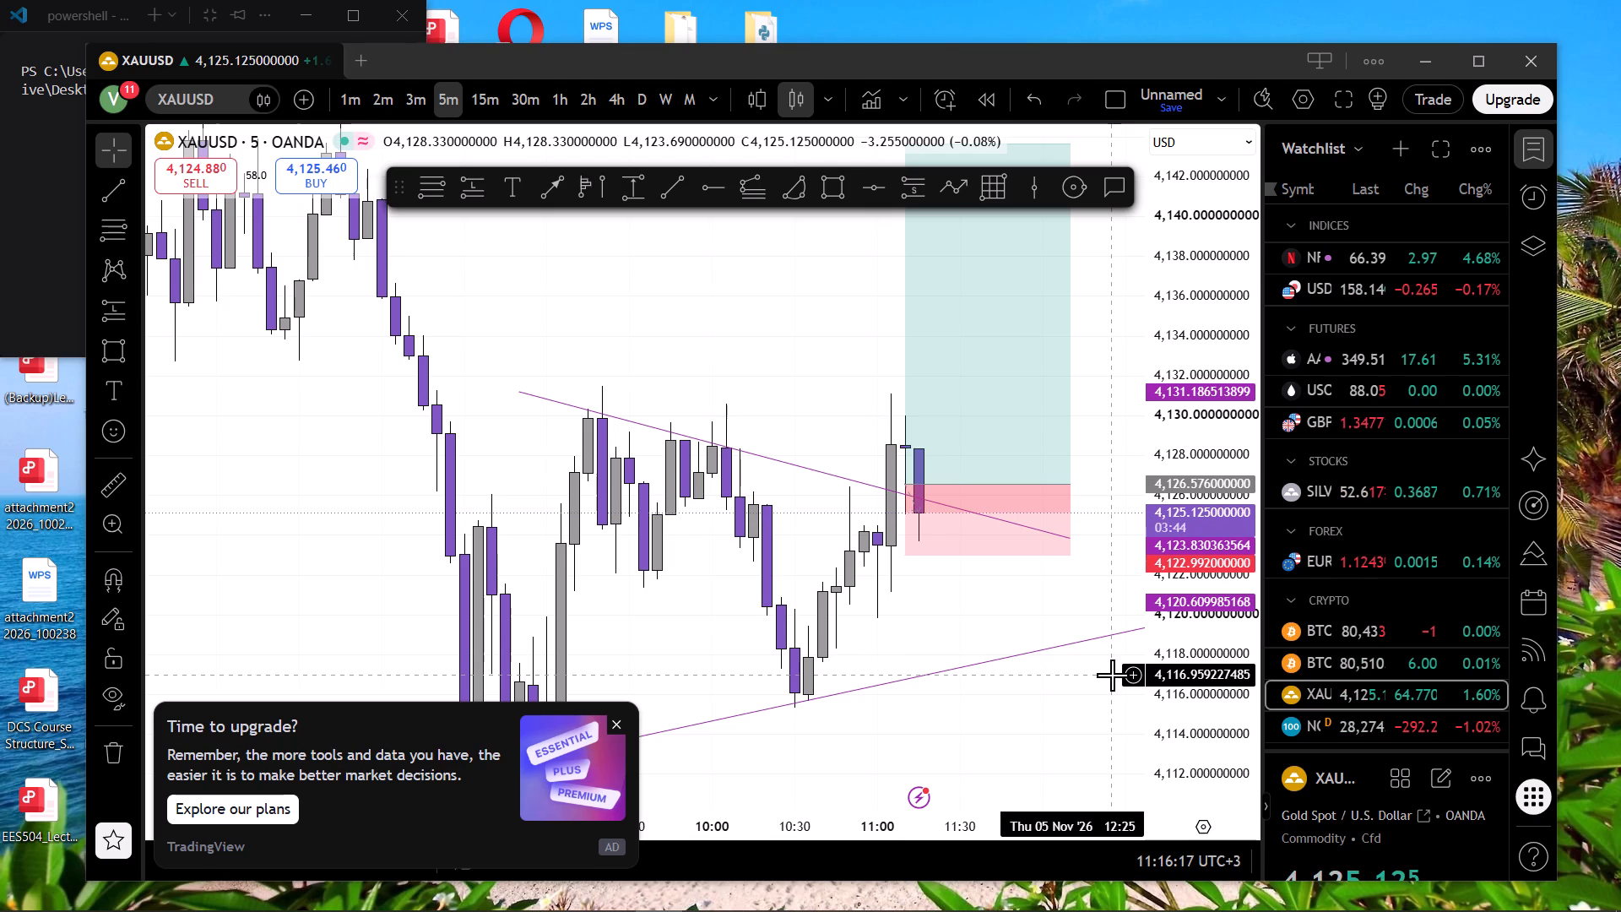
left_click_drag(1163, 479, 1163, 533)
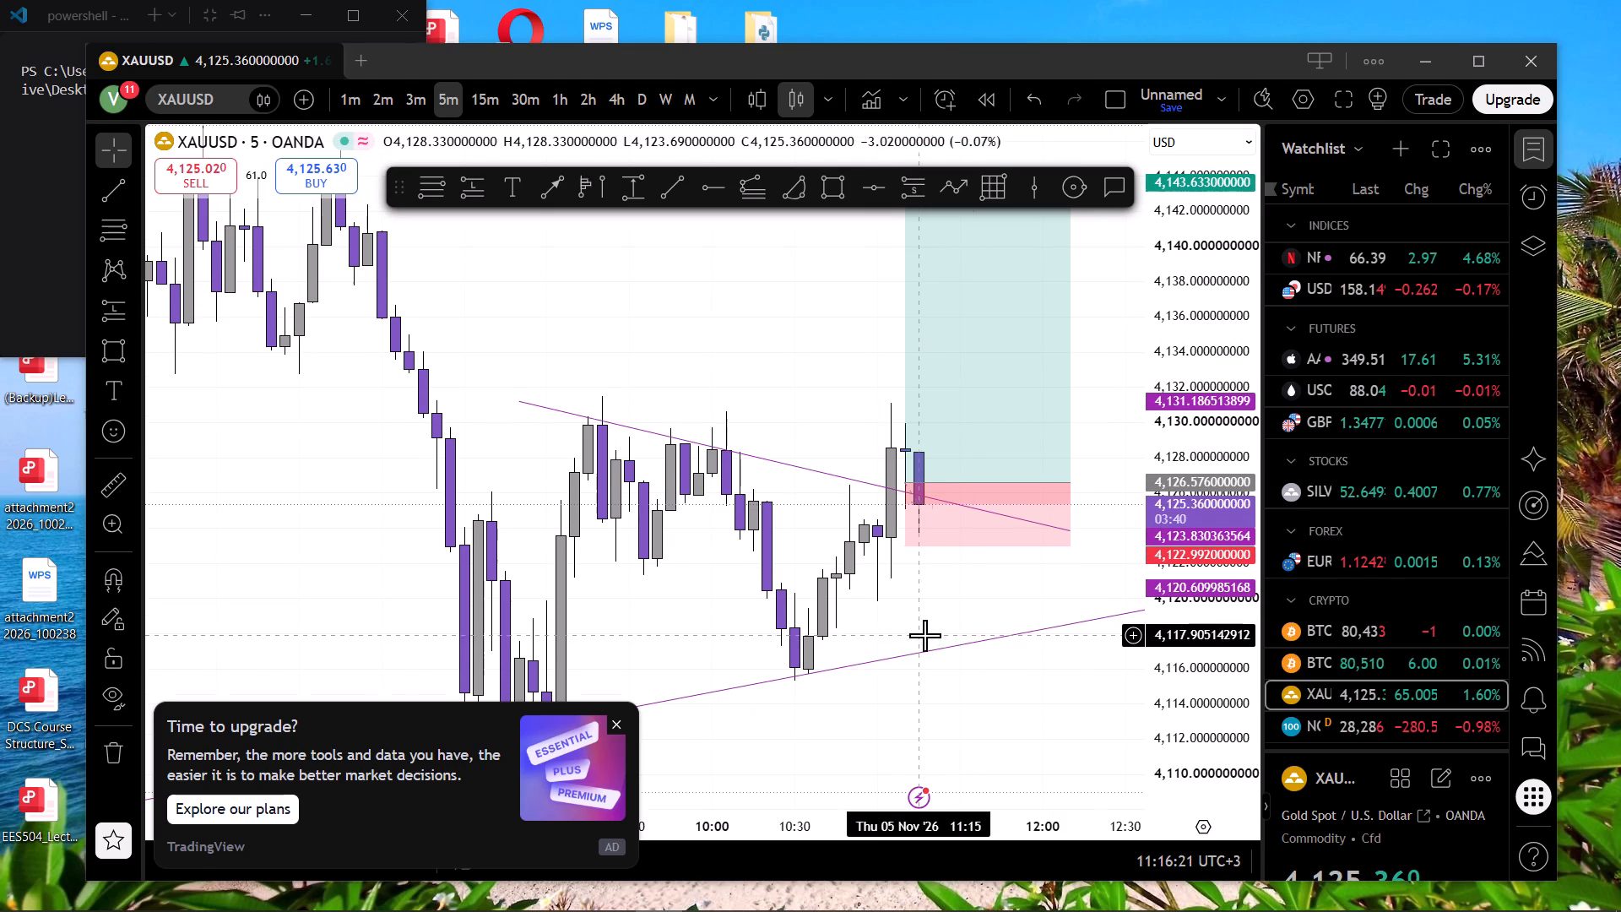
scroll(924, 648, "up", 2)
left_click(1227, 681)
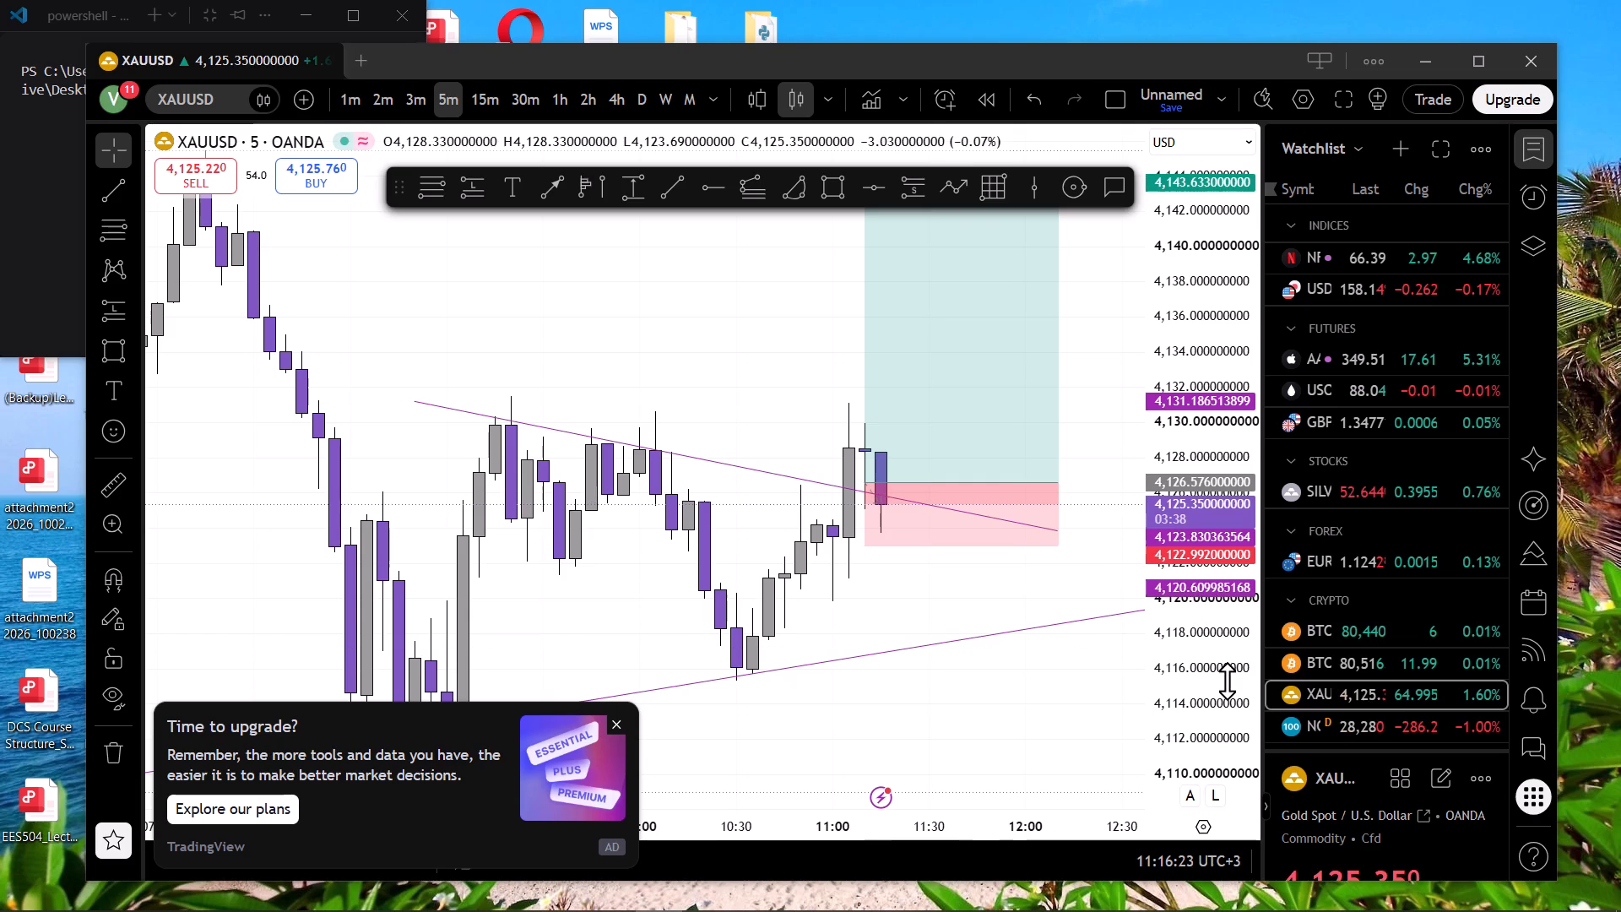
scroll(963, 644, "up", 2)
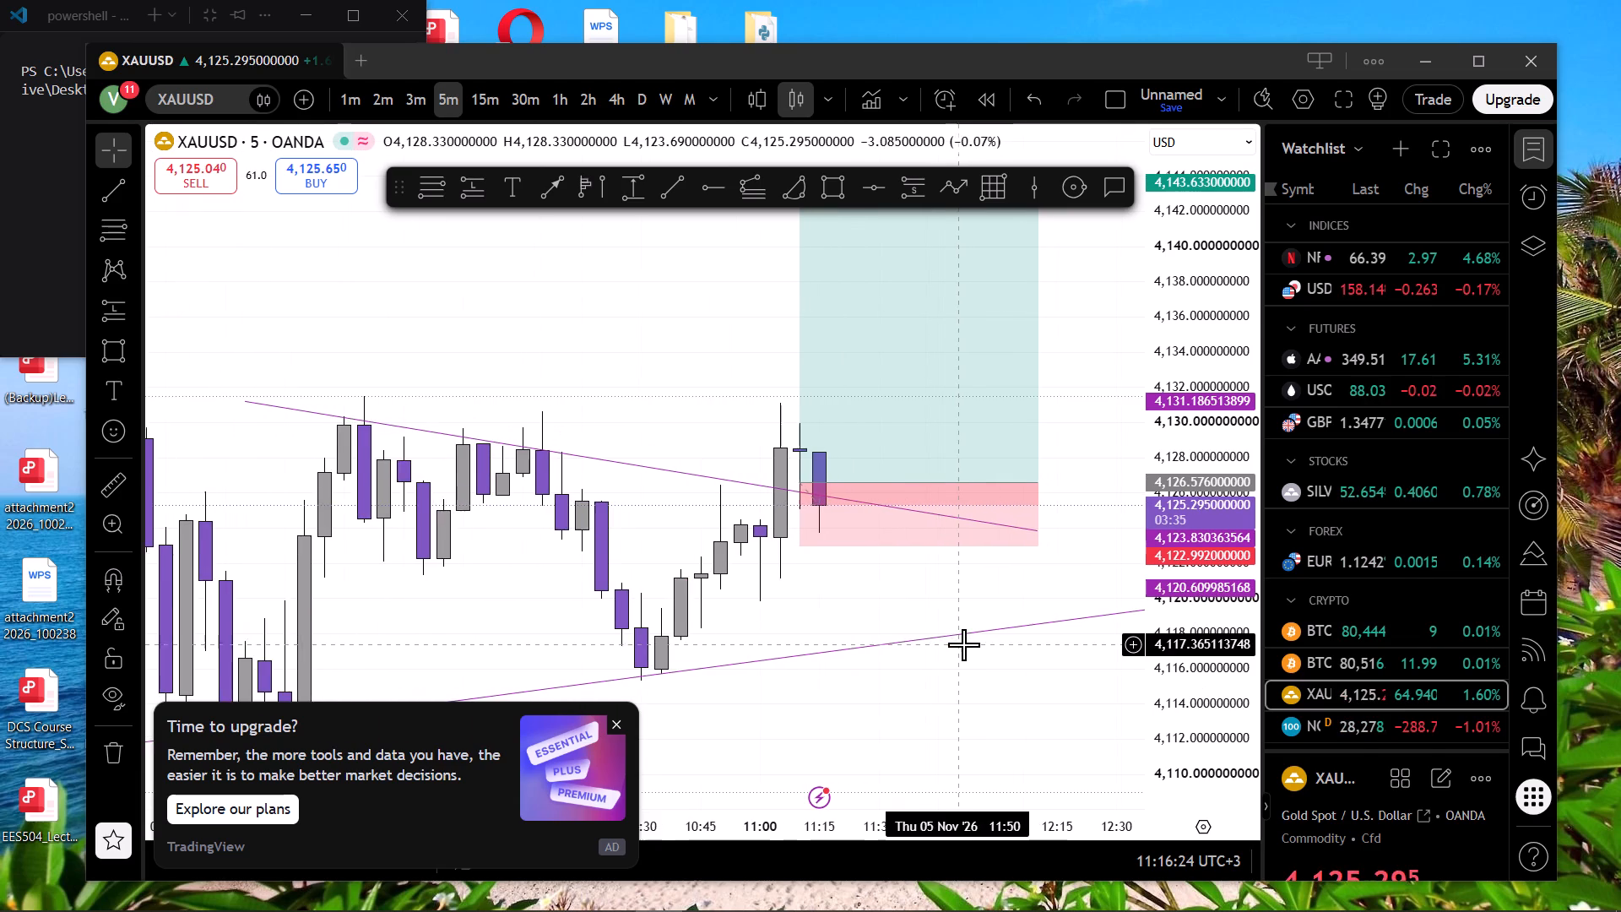
left_click_drag(1210, 690, 1219, 526)
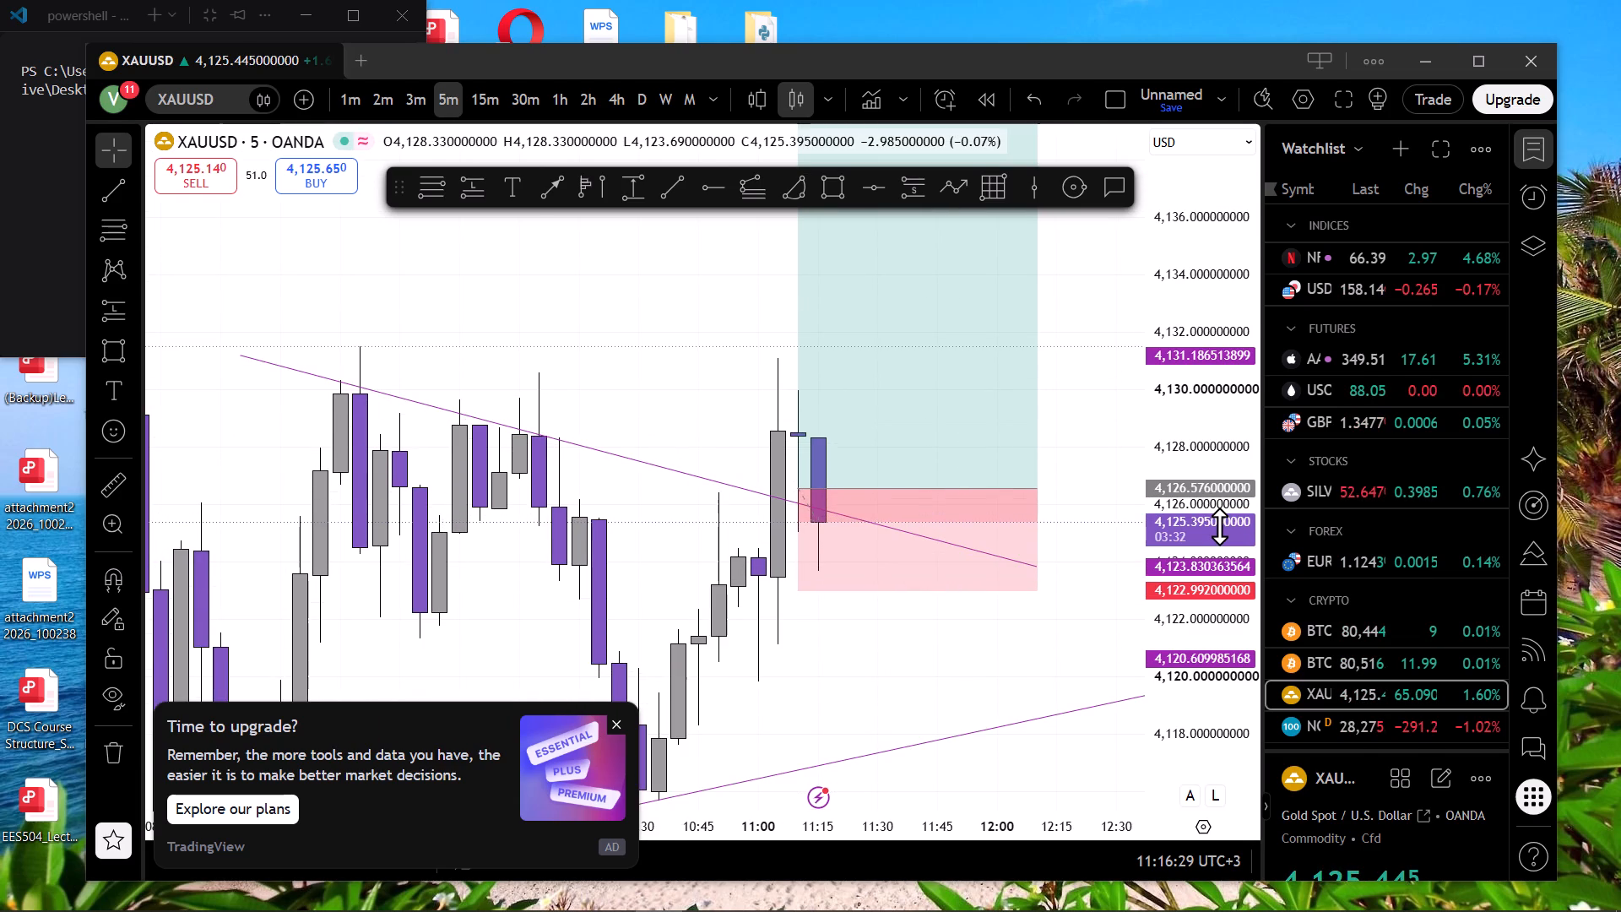